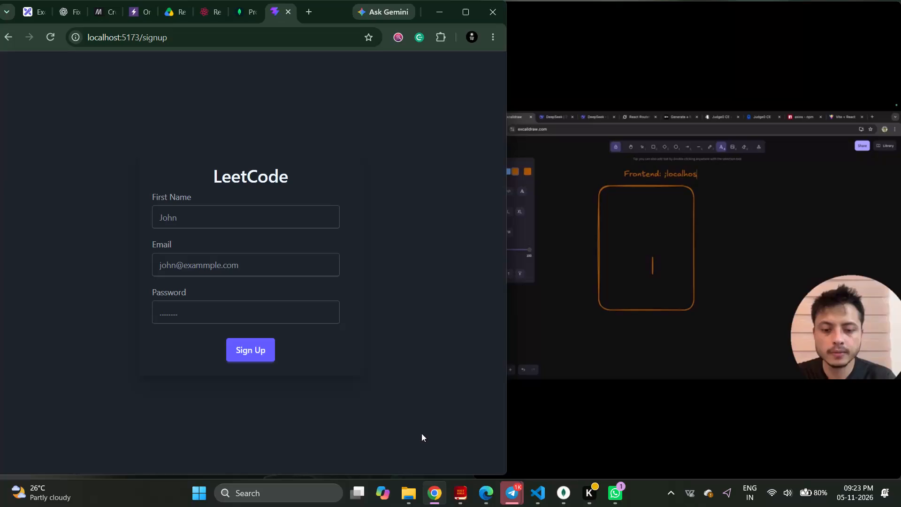
Maximize the browser window and switch to the Excalidraw whiteboard.
click(467, 15)
click(58, 10)
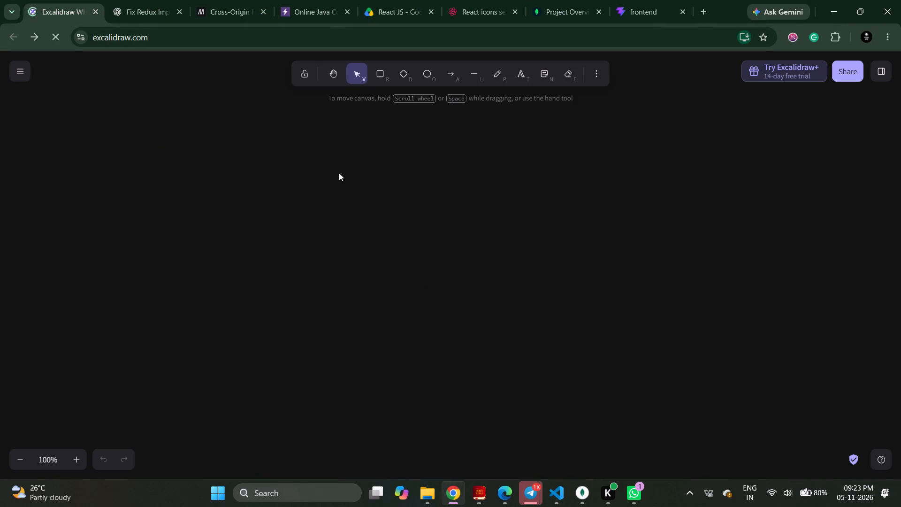
Look over the existing whiteboard drawings, from the Store diagram to the submissions problem frame and the AI notes.
click(299, 267)
key(space)
key(space)
key(space)
key(space)
key(space)
key(space)
key(space)
key(space)
key(space)
key(space)
key(space)
key(space)
key(space)
key(space)
key(space)
key(space)
key(space)
key(space)
key(space)
key(space)
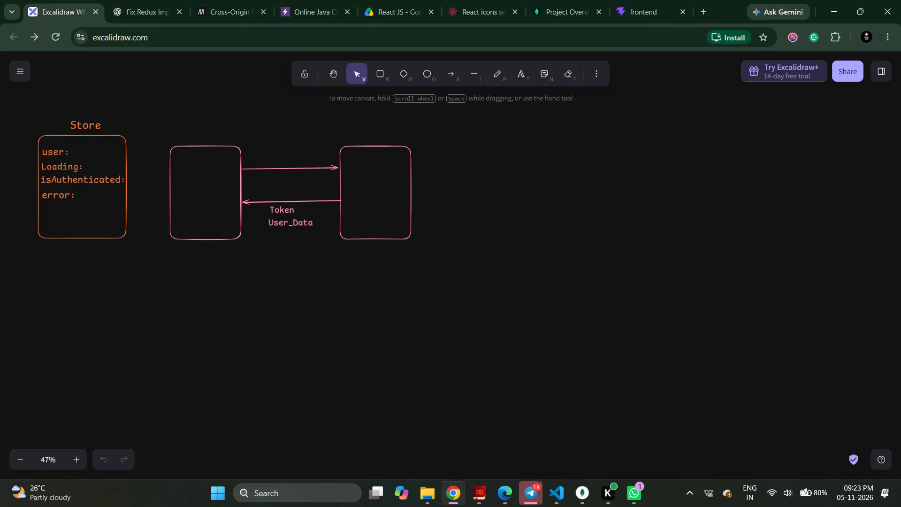
drag(294, 272, 553, 376)
drag(263, 364, 666, 366)
drag(630, 357, 629, 357)
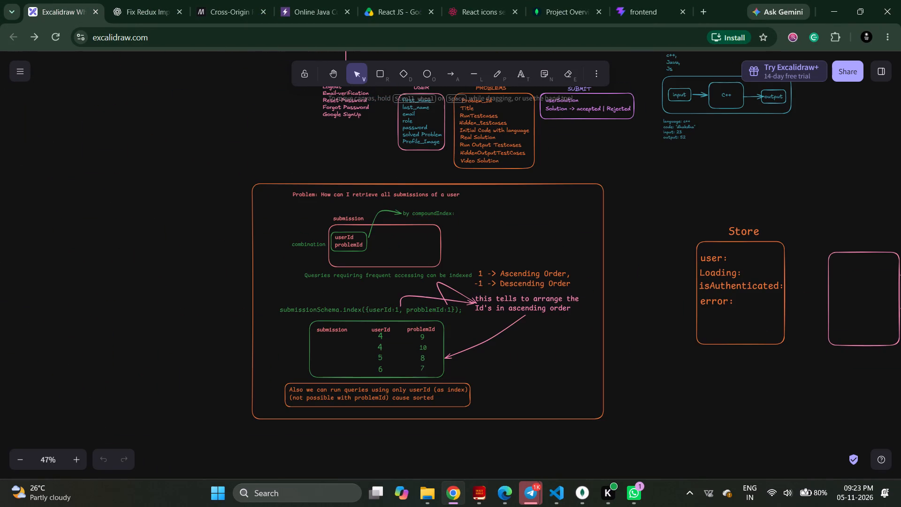
drag(629, 357, 567, 196)
drag(570, 310, 475, 84)
drag(492, 238, 449, 135)
drag(439, 201, 790, 105)
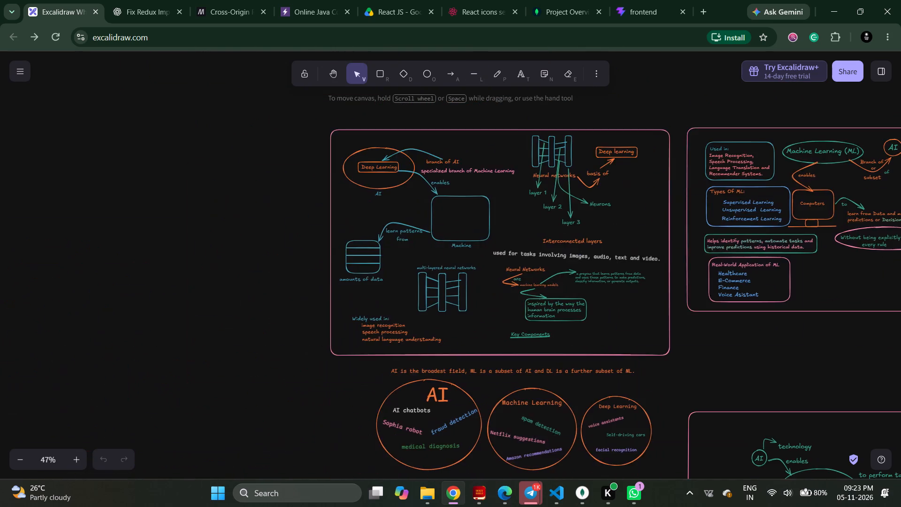
drag(790, 105, 489, 409)
drag(489, 267, 450, 449)
drag(455, 369, 460, 412)
drag(458, 410, 403, 397)
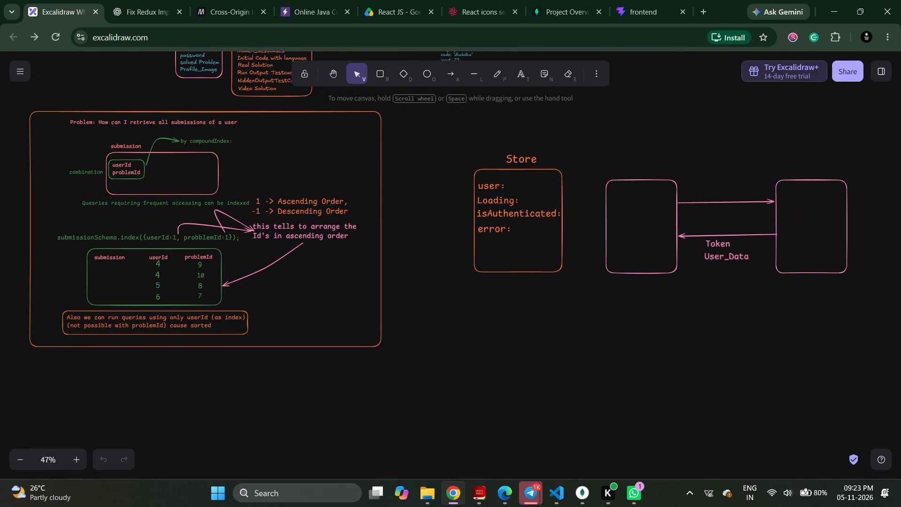
drag(403, 397, 338, 397)
Move the Store diagram and the Token/User_Data box diagram together upward and closer to the submissions problem frame.
drag(374, 118, 823, 339)
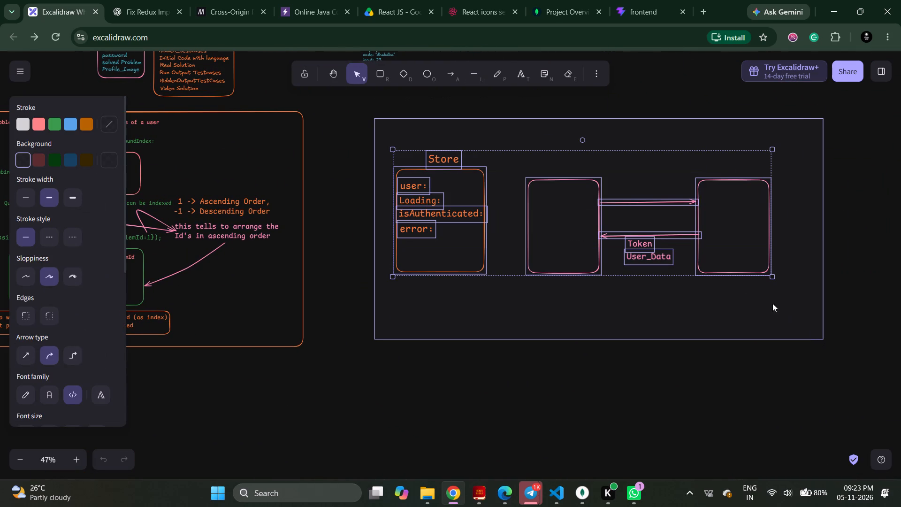
drag(709, 263, 644, 178)
click(589, 277)
Look for free canvas space between the submissions problem frame and the AI and Machine Learning notes.
key(space)
key(space)
key(space)
key(space)
key(space)
key(space)
key(space)
key(space)
key(space)
key(space)
key(space)
key(space)
key(space)
key(space)
key(space)
key(space)
key(space)
key(space)
key(space)
key(space)
drag(367, 371, 593, 148)
drag(566, 357, 554, 332)
drag(0, 326, 11, 326)
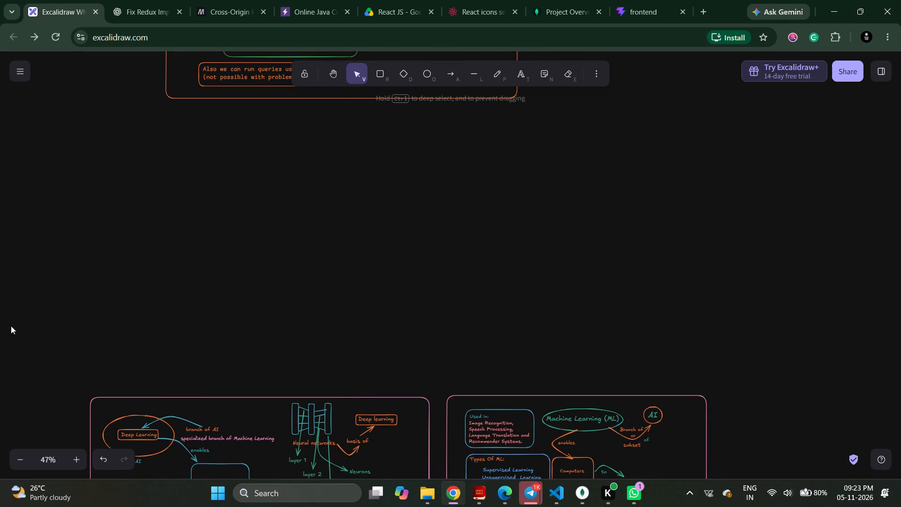
drag(11, 326, 633, 300)
click(726, 279)
scroll(553, 291, up, 7)
scroll(529, 296, down, 5)
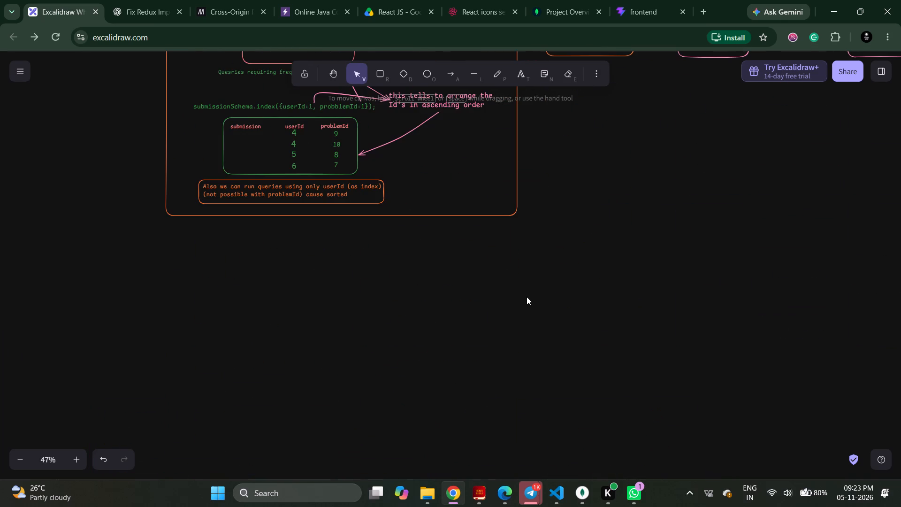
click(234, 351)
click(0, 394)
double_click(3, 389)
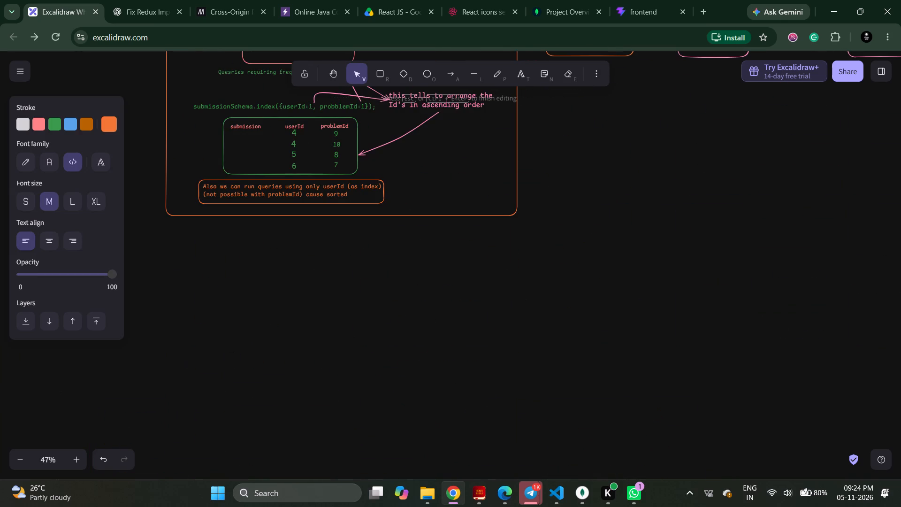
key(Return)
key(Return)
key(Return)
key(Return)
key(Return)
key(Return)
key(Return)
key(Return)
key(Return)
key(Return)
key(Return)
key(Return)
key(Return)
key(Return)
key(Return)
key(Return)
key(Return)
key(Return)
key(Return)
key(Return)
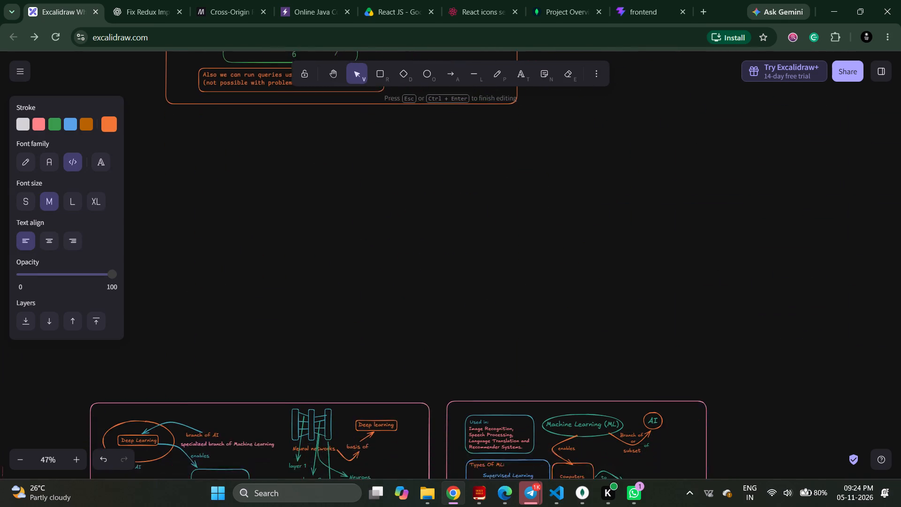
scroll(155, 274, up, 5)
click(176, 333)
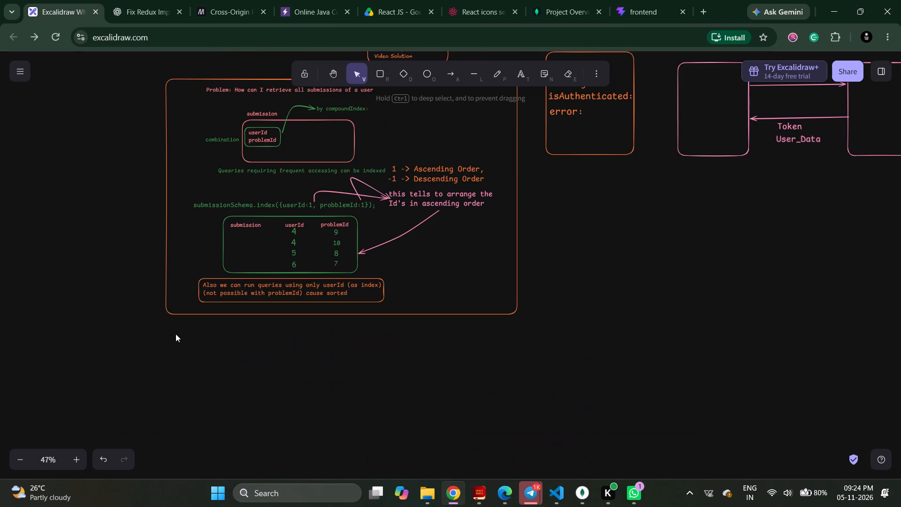
Move the Signup form slightly upward, closer beneath the HOMEPAGE box.
scroll(199, 324, up, 13)
scroll(209, 326, down, 4)
scroll(209, 326, up, 5)
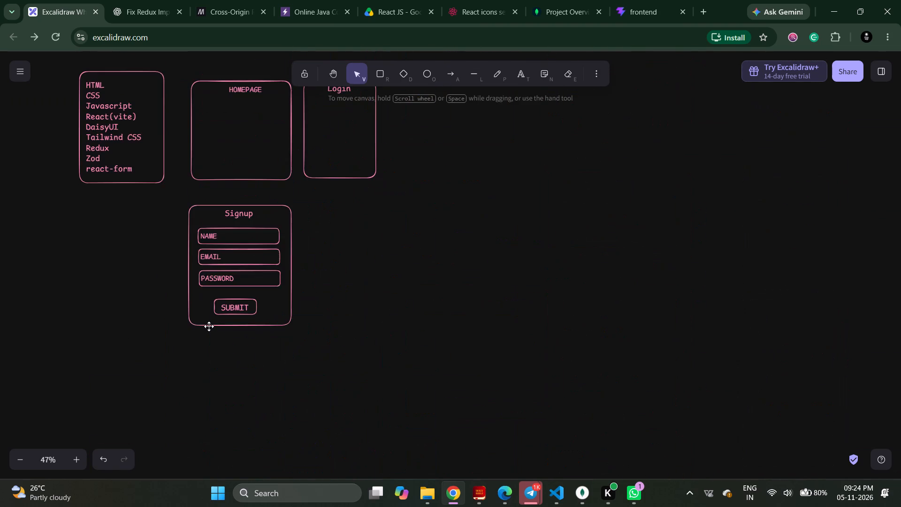
scroll(209, 326, up, 2)
drag(230, 381, 230, 370)
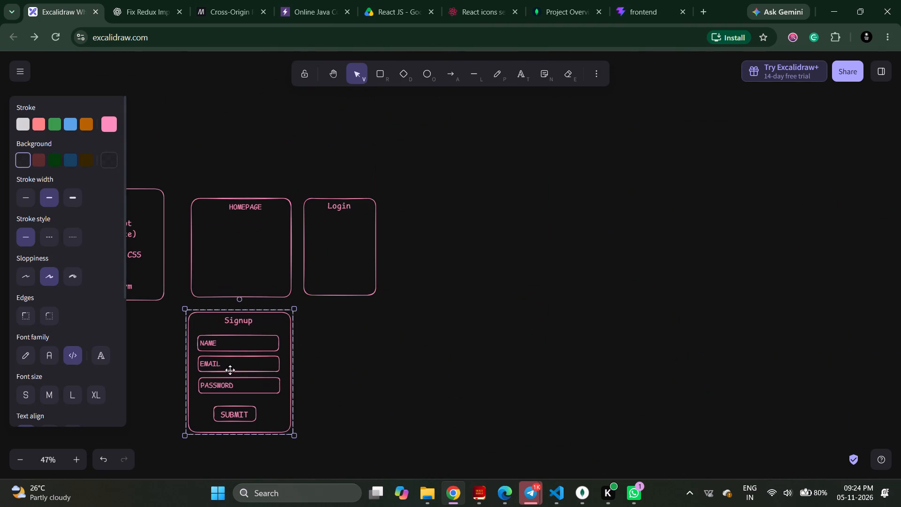
drag(230, 370, 236, 372)
click(355, 370)
scroll(350, 369, down, 3)
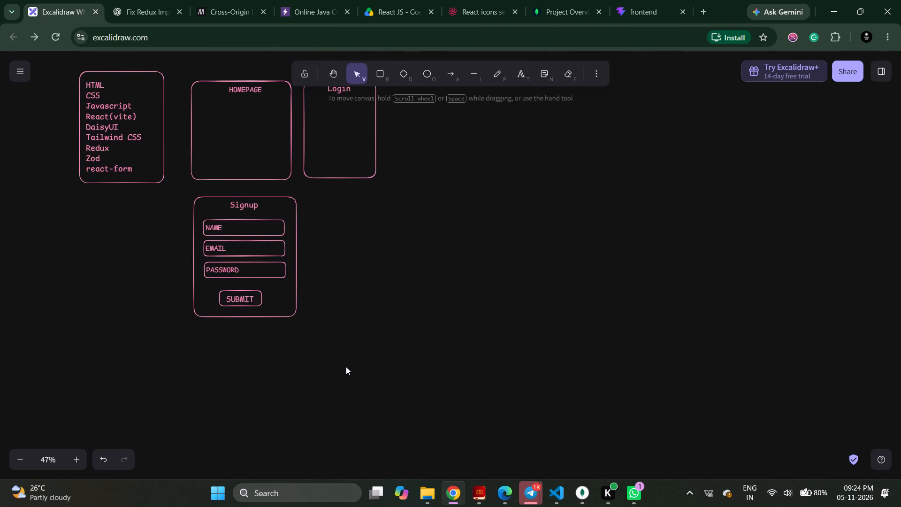
scroll(345, 366, up, 4)
scroll(346, 366, down, 7)
scroll(344, 365, up, 5)
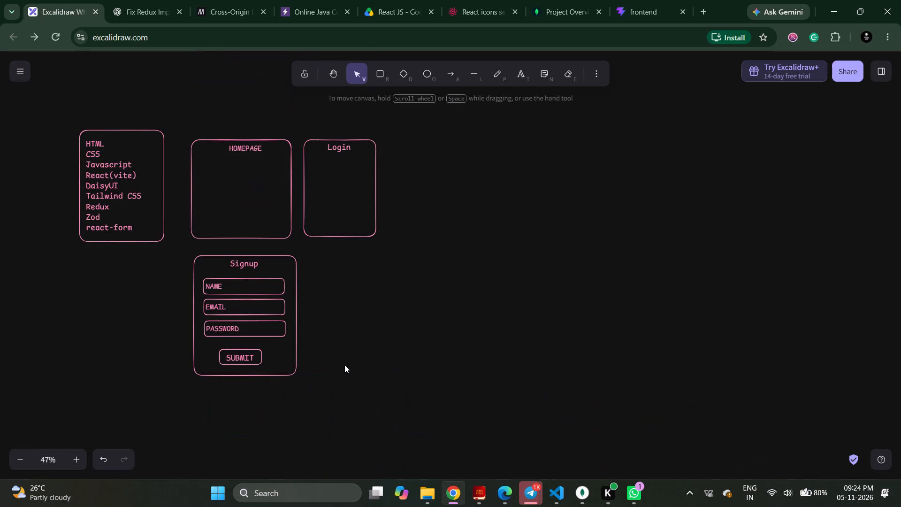
Draw a tall orange rounded rectangle in the empty canvas space to the right of the Login and Signup boxes.
click(344, 361)
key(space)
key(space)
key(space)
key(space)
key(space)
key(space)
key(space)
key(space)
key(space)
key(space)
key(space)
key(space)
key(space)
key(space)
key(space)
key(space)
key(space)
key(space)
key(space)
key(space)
drag(405, 369, 192, 371)
click(194, 353)
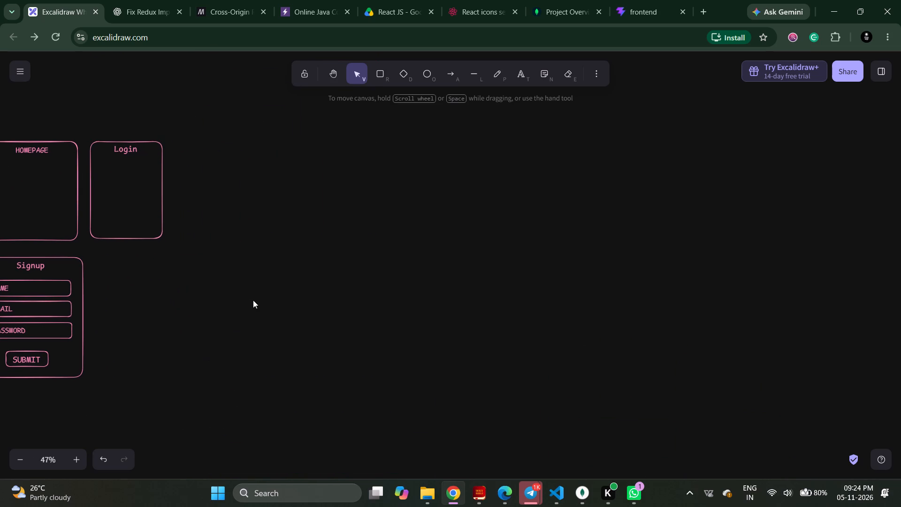
click(374, 69)
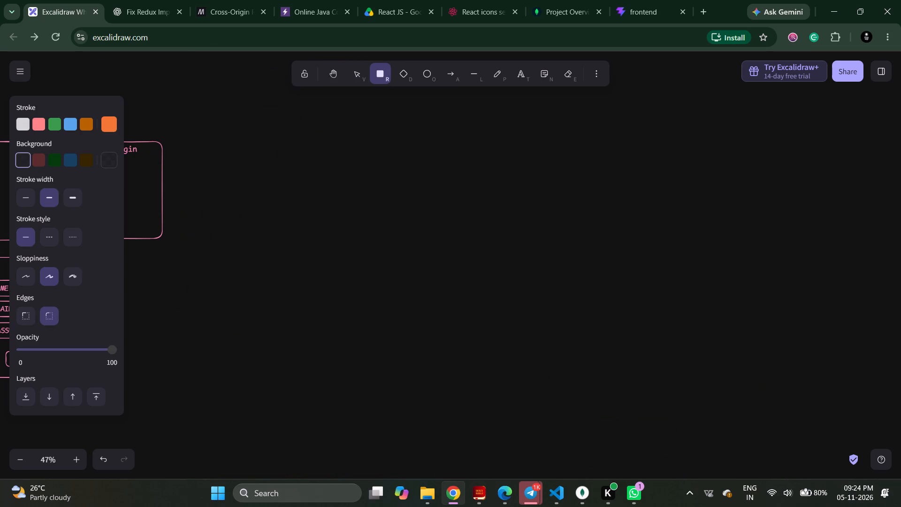
drag(266, 214, 388, 369)
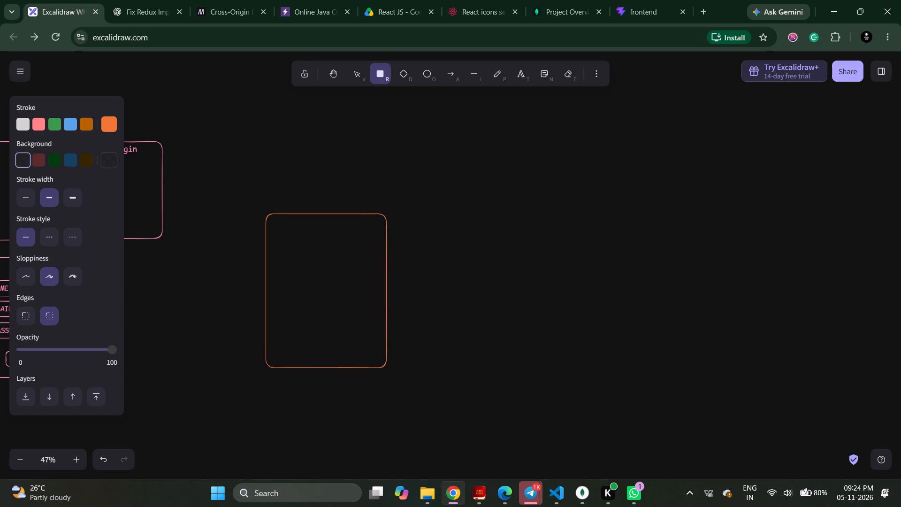
drag(388, 369, 388, 379)
click(412, 349)
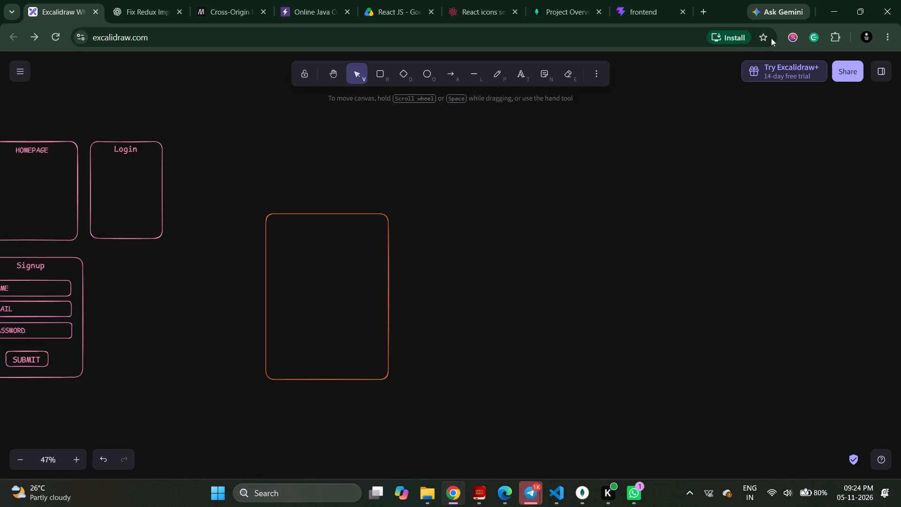
Restore the browser window to half width so the whiteboard sits beside the lecture video.
click(857, 11)
click(282, 151)
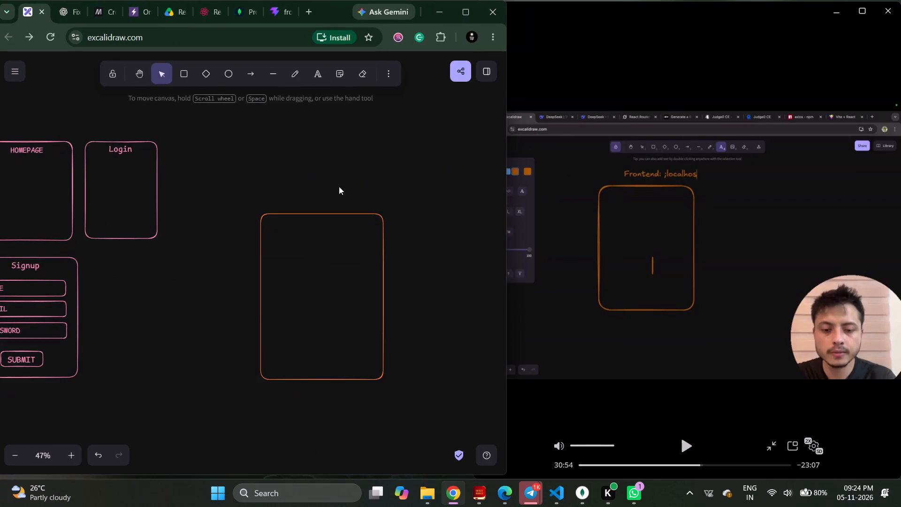
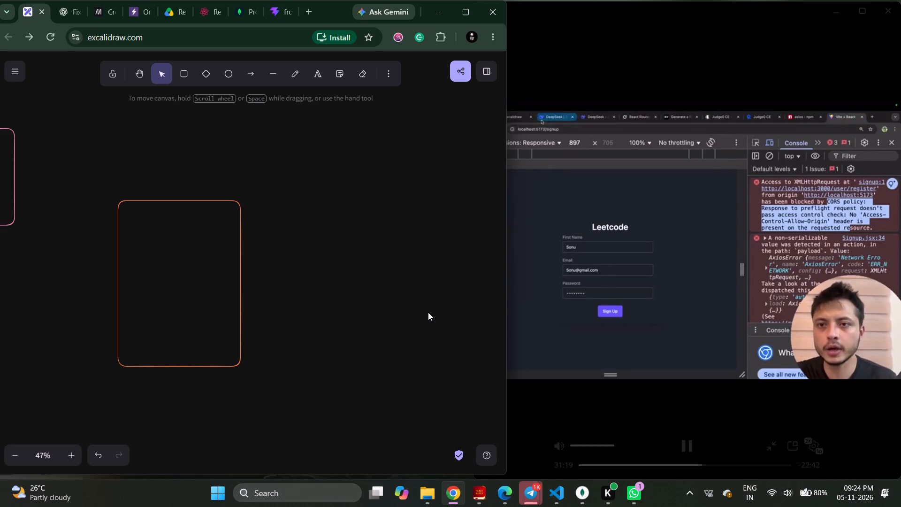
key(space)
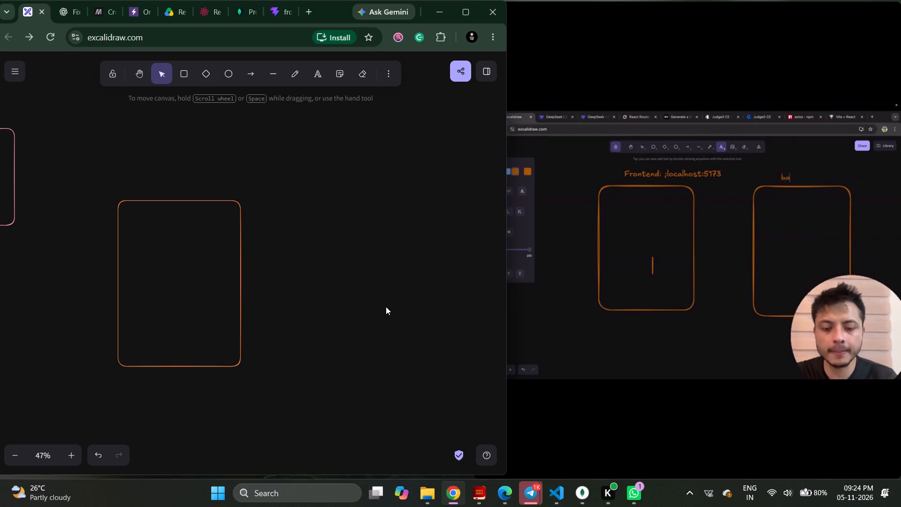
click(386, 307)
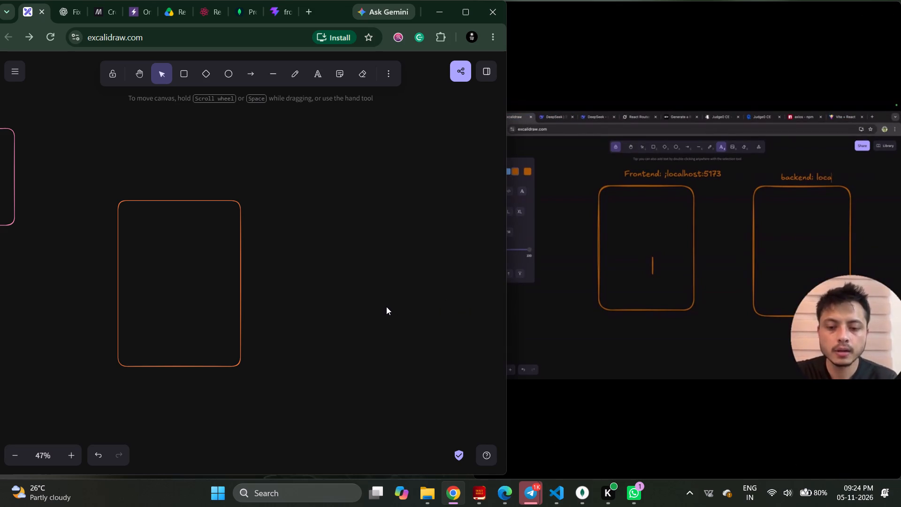
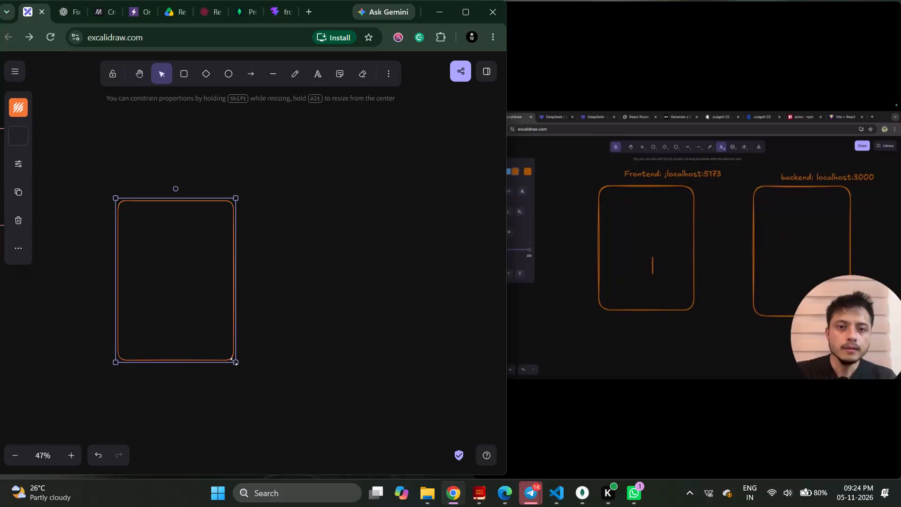
Shift the orange rounded rectangle slightly left and place a duplicate of it to its right, leaving a wide gap between them.
drag(199, 333, 194, 330)
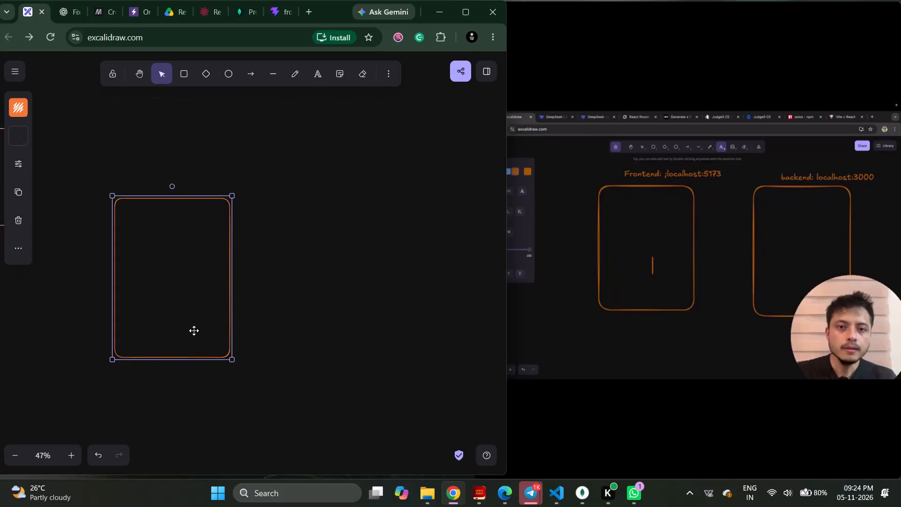
drag(194, 330, 170, 336)
click(17, 192)
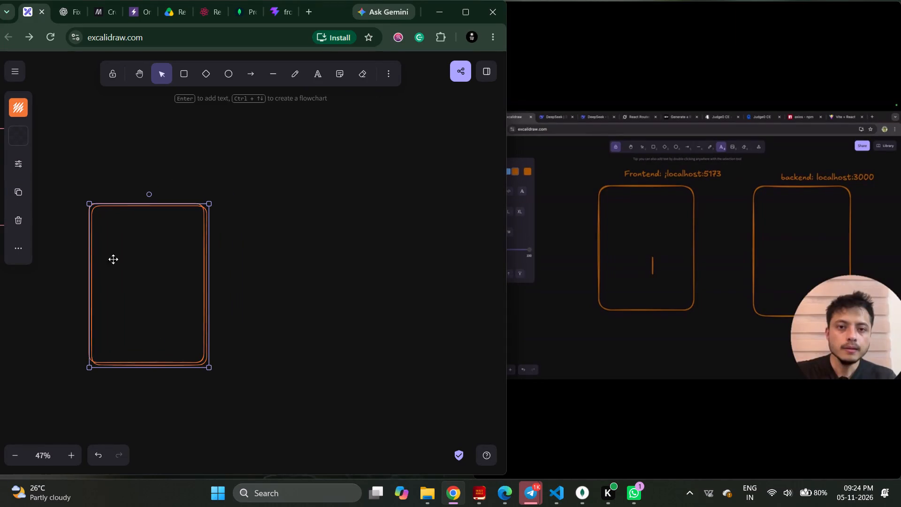
drag(139, 272, 350, 274)
click(216, 317)
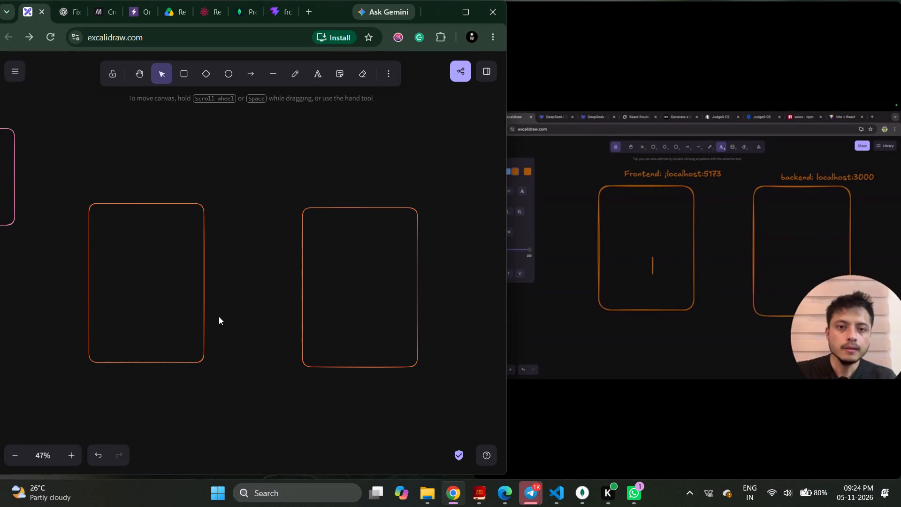
Add the text label "Frontend: localhost:5137" above the left rectangle.
double_click(78, 177)
key(f)
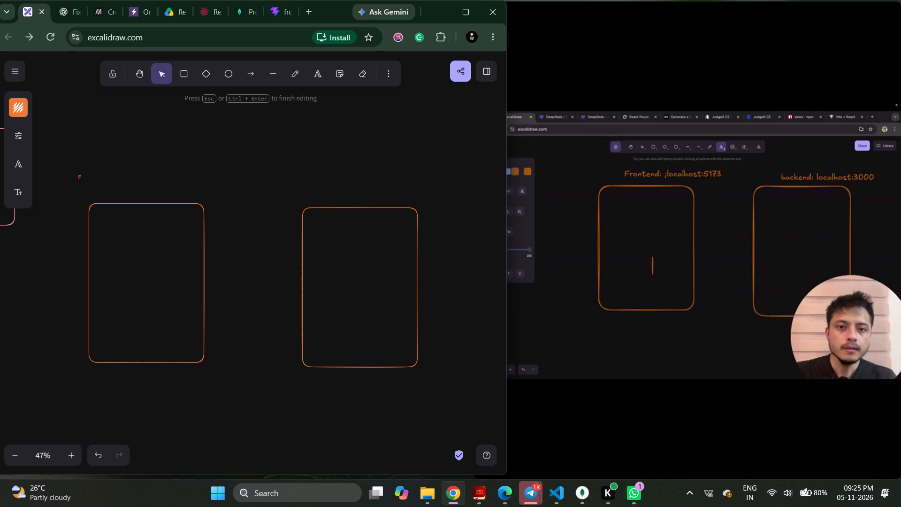
text(rontend)
text(:)
key(space)
text(local)
text(host)
key(shift+colon)
text(51)
text(37)
click(114, 175)
click(187, 149)
Enlarge the Frontend label to roughly the width of the left rectangle and place it just above that rectangle.
click(146, 172)
drag(155, 181, 156, 186)
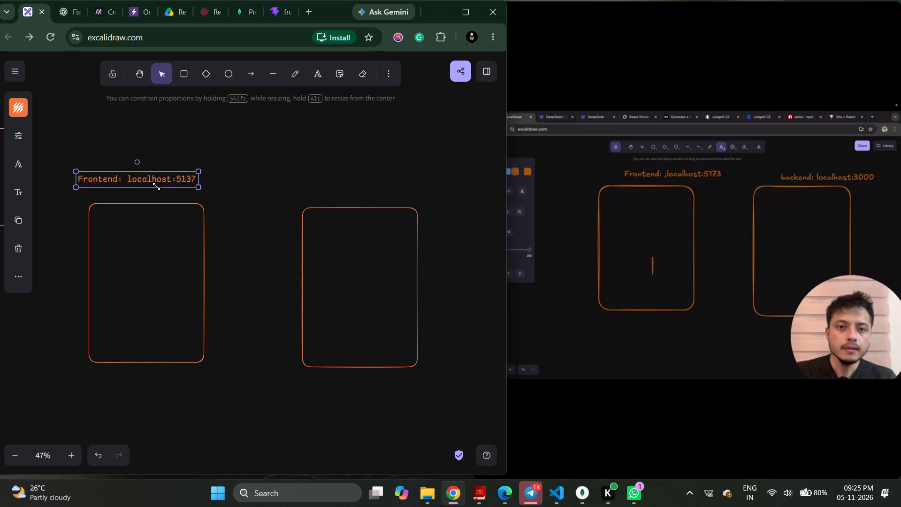
drag(156, 186, 154, 186)
drag(149, 176, 160, 186)
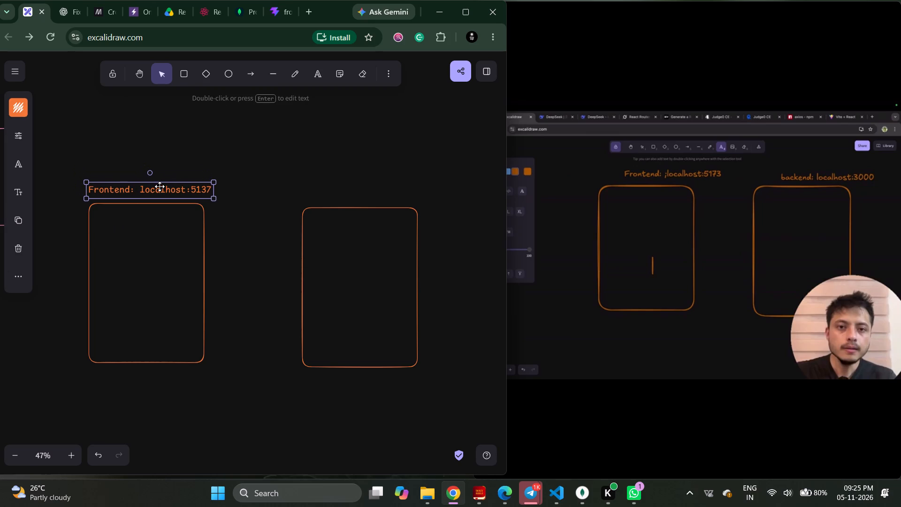
drag(160, 186, 158, 186)
Change the Frontend label's stroke colour to pink.
click(27, 107)
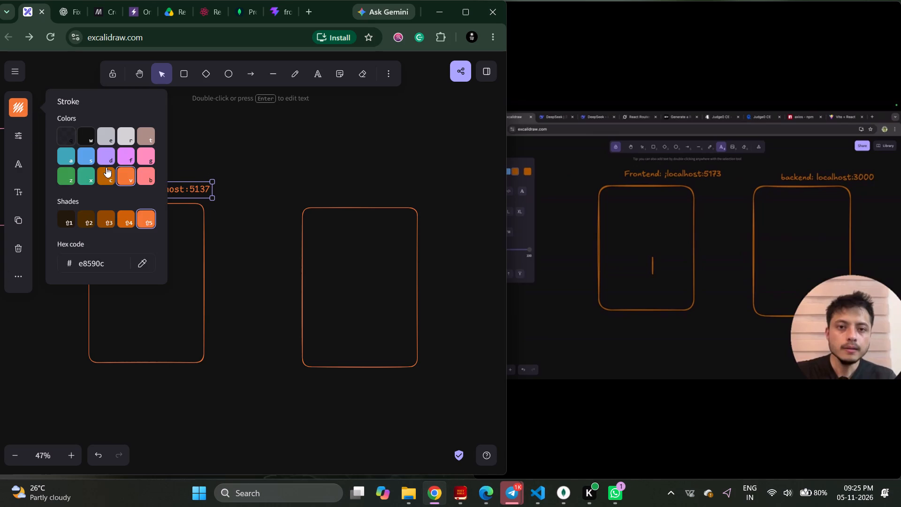
click(139, 162)
click(230, 148)
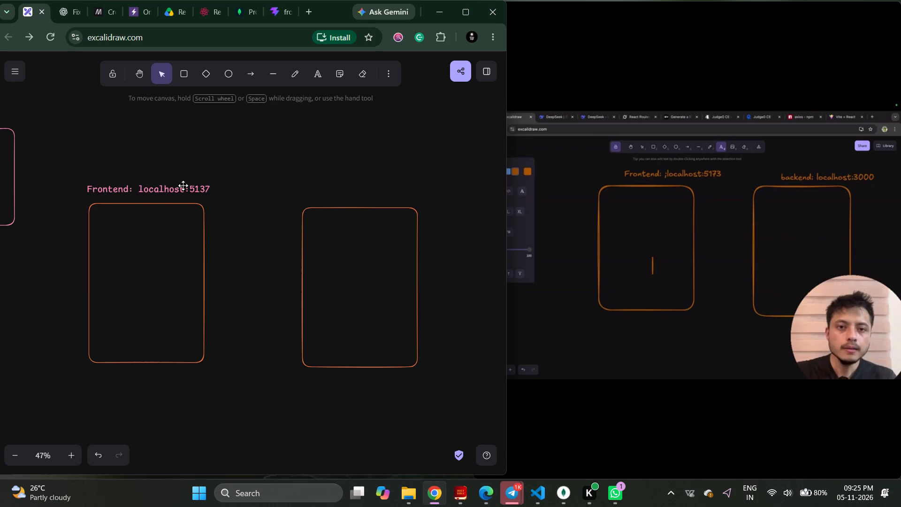
Add the text label "Backend: localhost:3000" above the right rectangle.
double_click(278, 188)
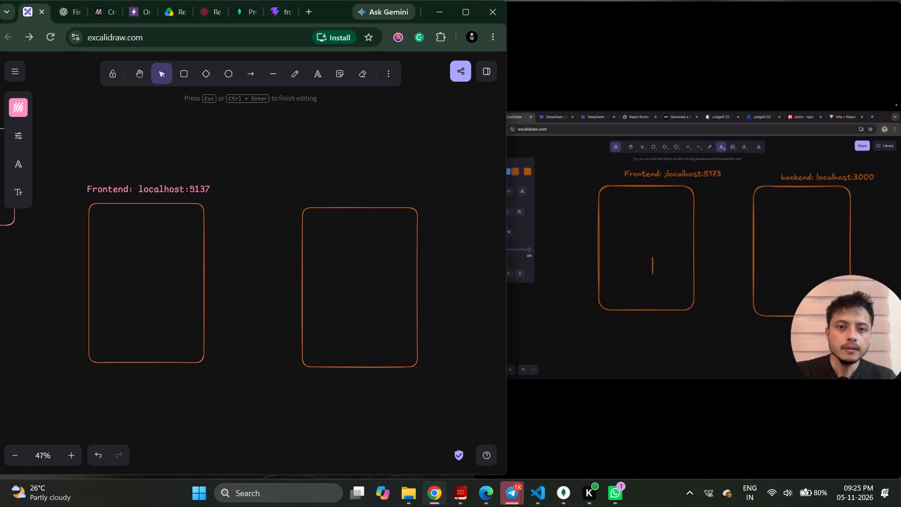
text(ackend)
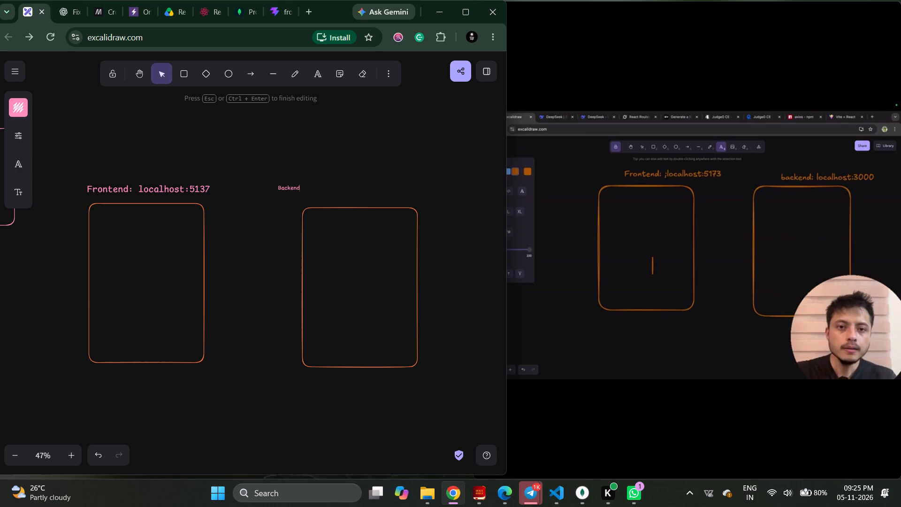
text(:)
key(space)
text(localhiis)
key(BackSpace)
key(BackSpace)
key(BackSpace)
key(BackSpace)
text(host)
key(shift+colon)
text(3000)
click(263, 226)
Enlarge the Backend label to slightly wider than the right rectangle and centre it just above that rectangle.
click(296, 183)
drag(351, 193, 355, 200)
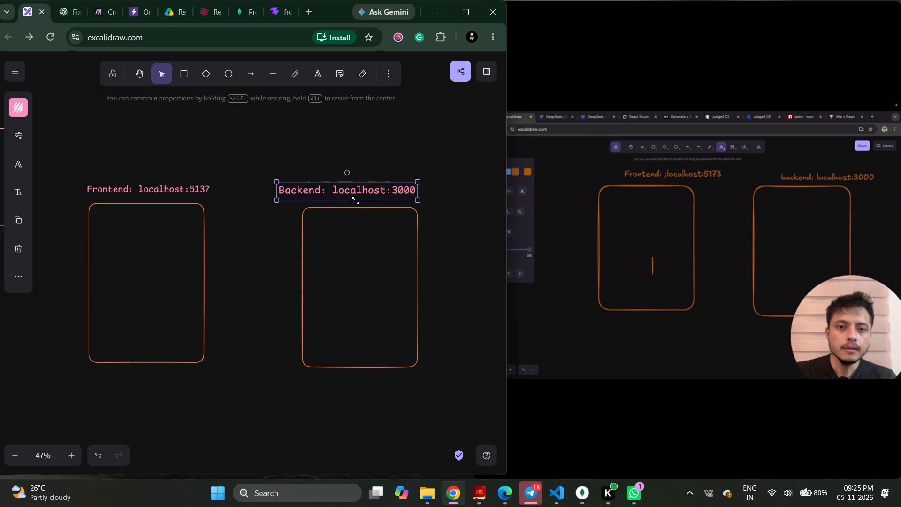
drag(355, 200, 354, 200)
drag(341, 190, 354, 193)
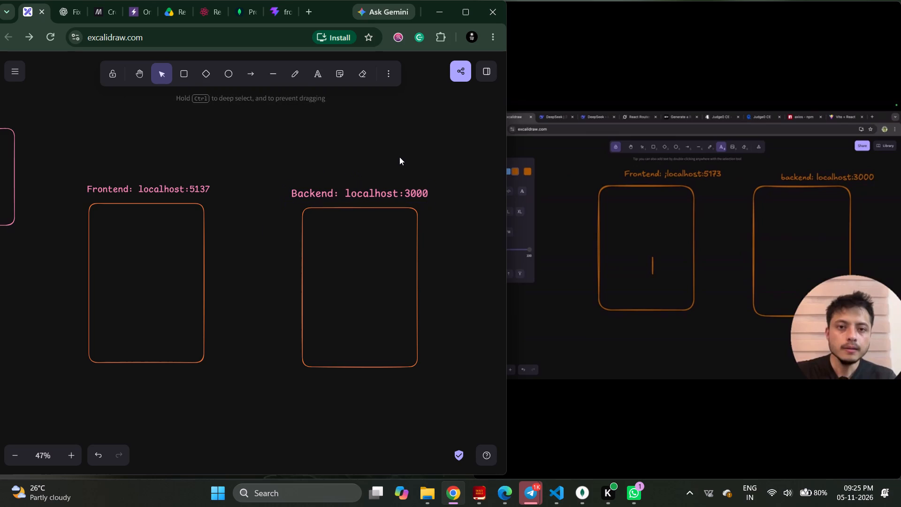
click(399, 157)
Enlarge the Frontend label slightly to match the Backend label and fine-tune both labels' positions over their rectangles.
click(171, 190)
click(211, 198)
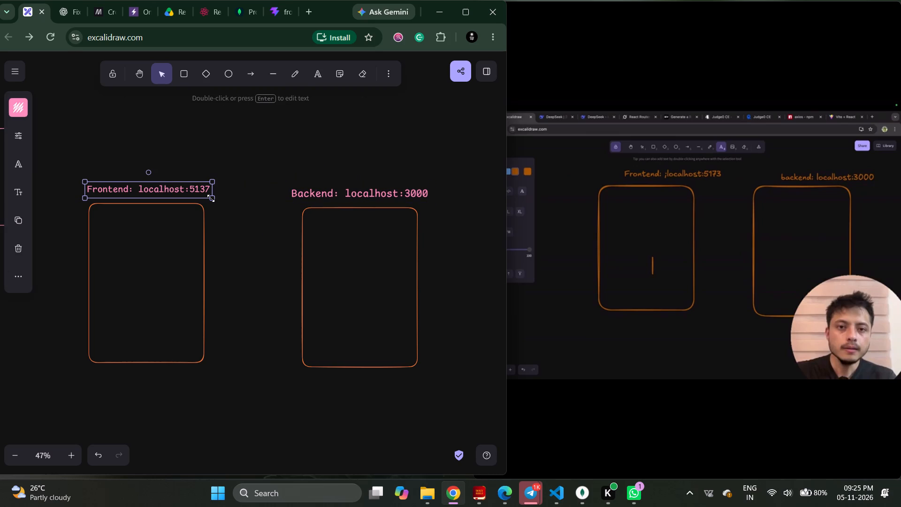
click(216, 143)
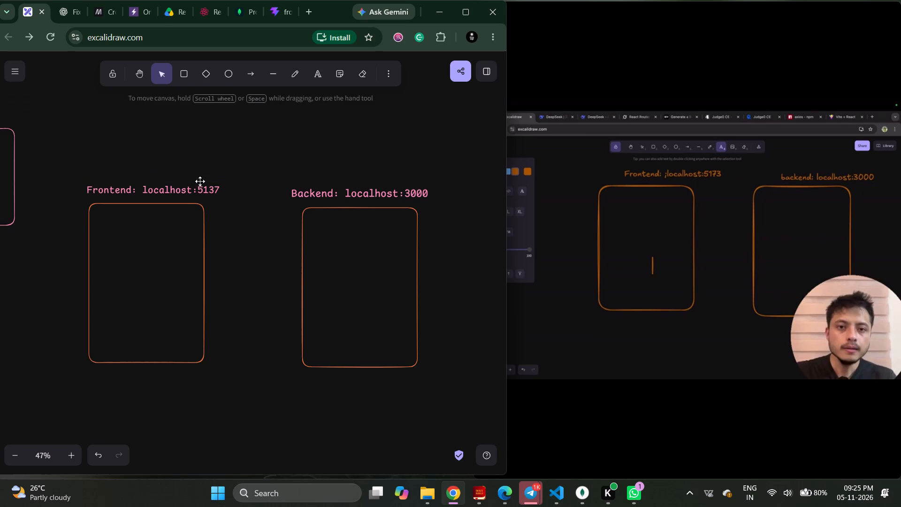
click(200, 182)
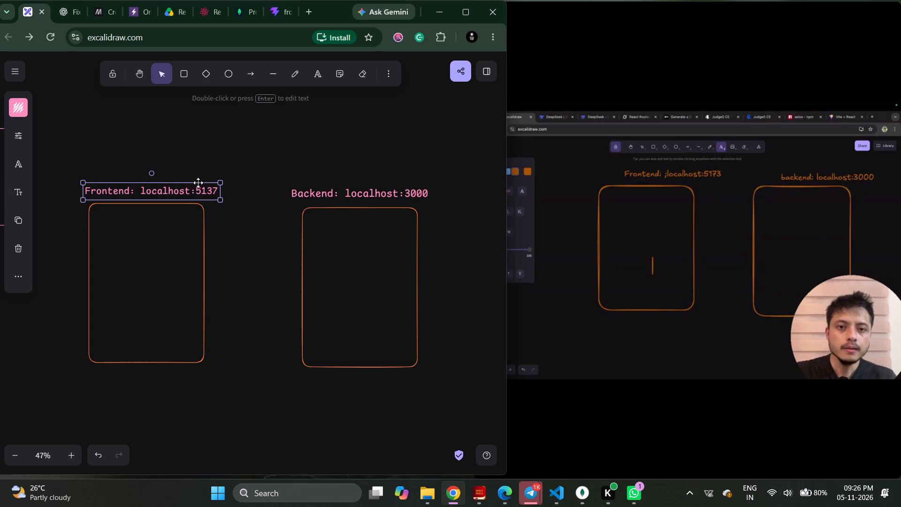
click(344, 189)
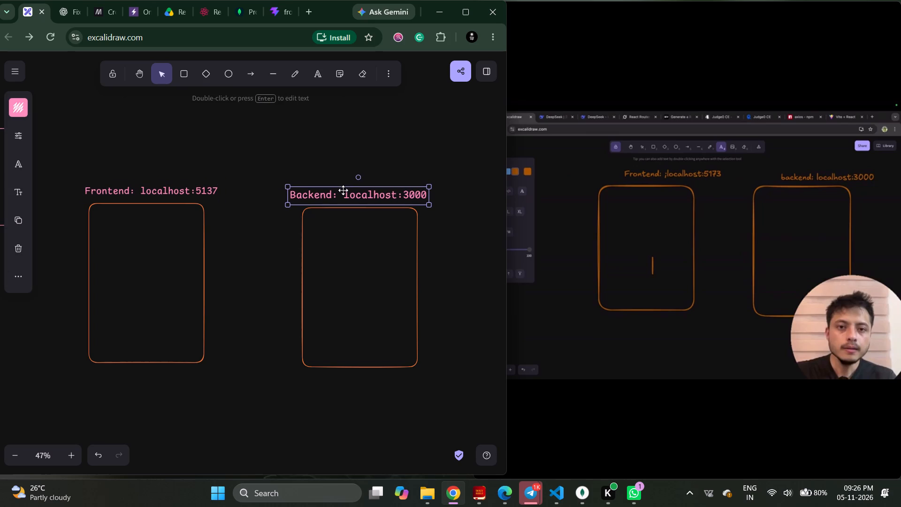
click(345, 172)
Change the Frontend label's stroke colour to orange, matching the rectangle beneath it.
click(199, 189)
click(13, 102)
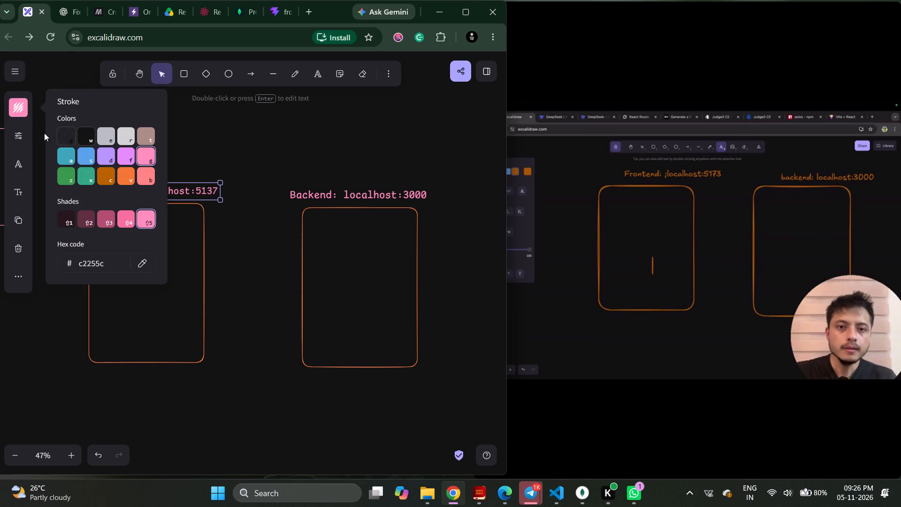
click(125, 174)
click(228, 152)
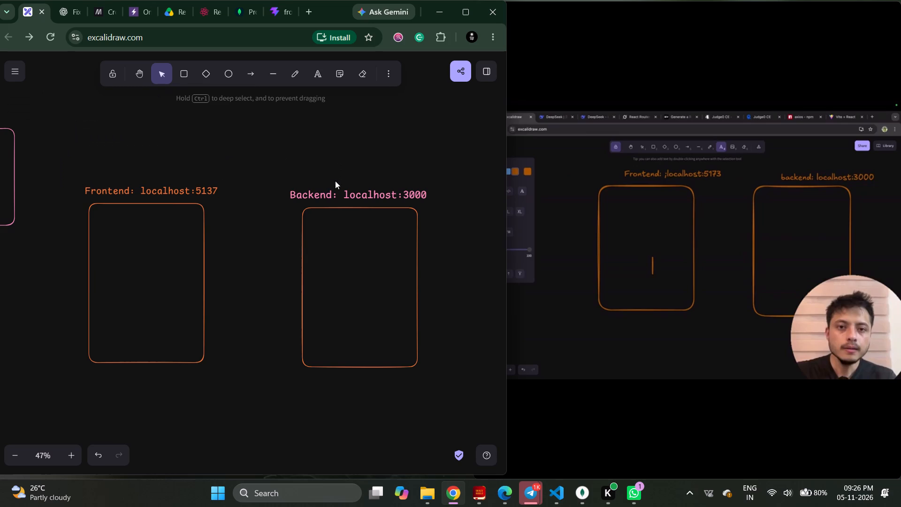
Change the Frontend label's stroke colour to teal green.
click(194, 190)
click(21, 100)
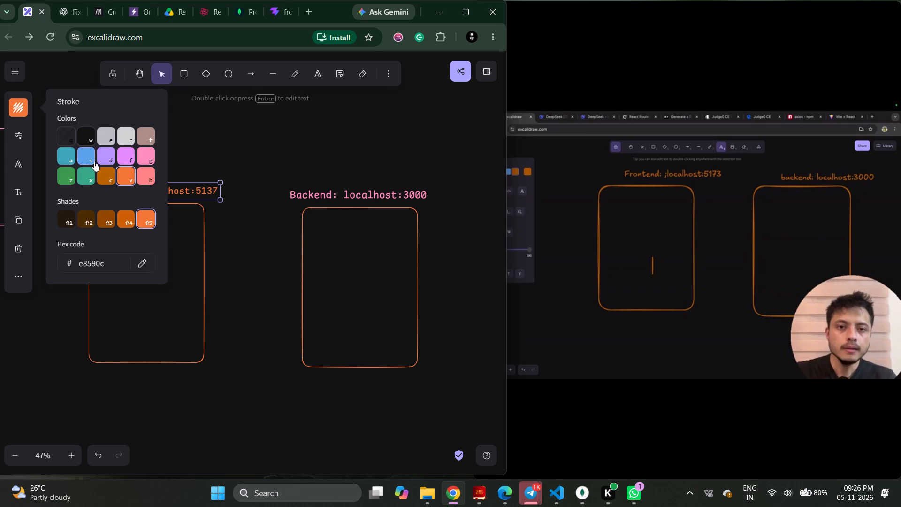
click(89, 180)
click(269, 158)
Change the Backend label's stroke colour to violet.
click(334, 196)
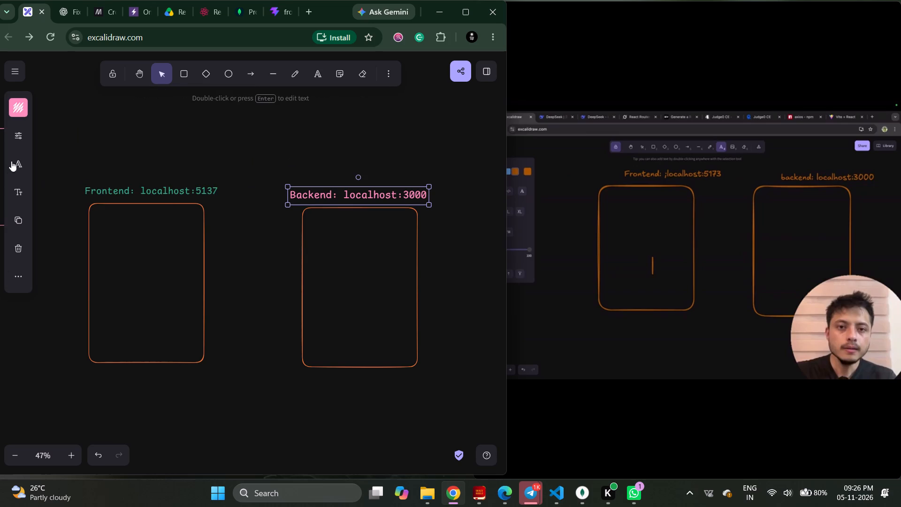
click(17, 110)
click(102, 158)
click(337, 138)
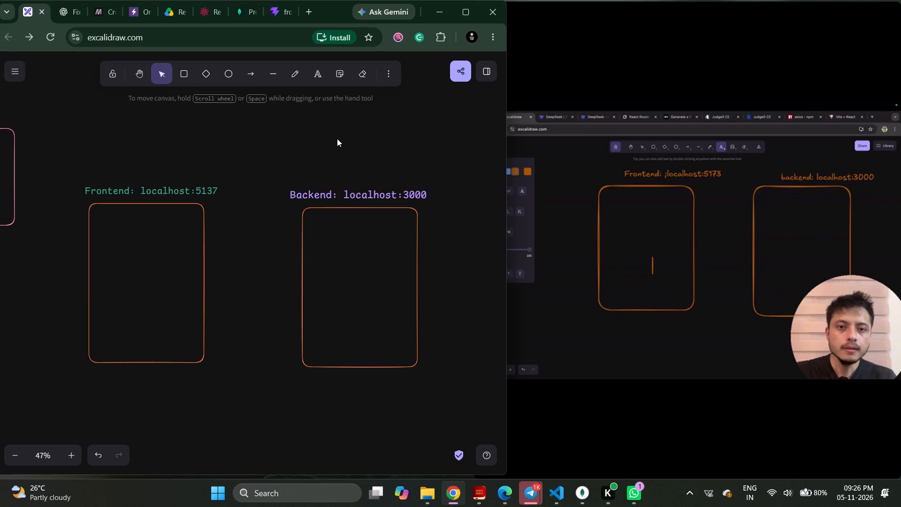
click(331, 185)
click(335, 192)
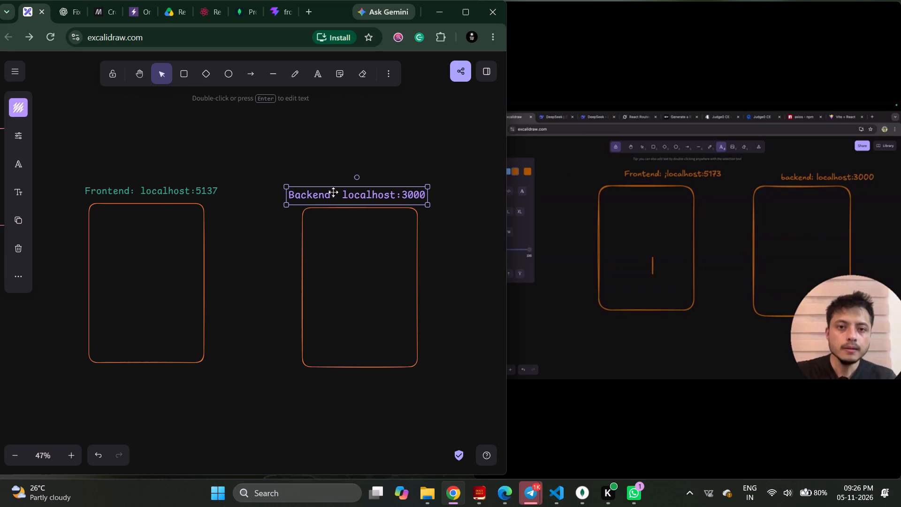
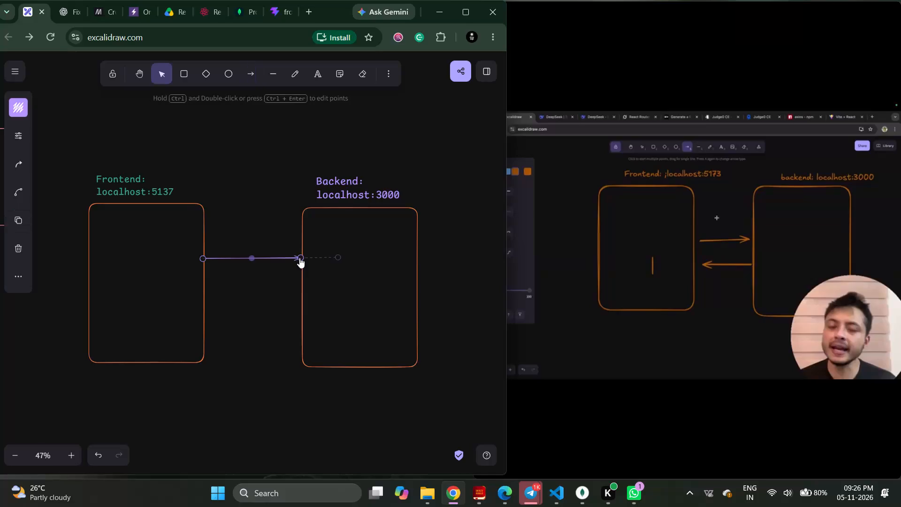
Draw a horizontal return arrow from the Backend rectangle's edge to the Frontend rectangle's edge, below the existing arrow.
click(353, 333)
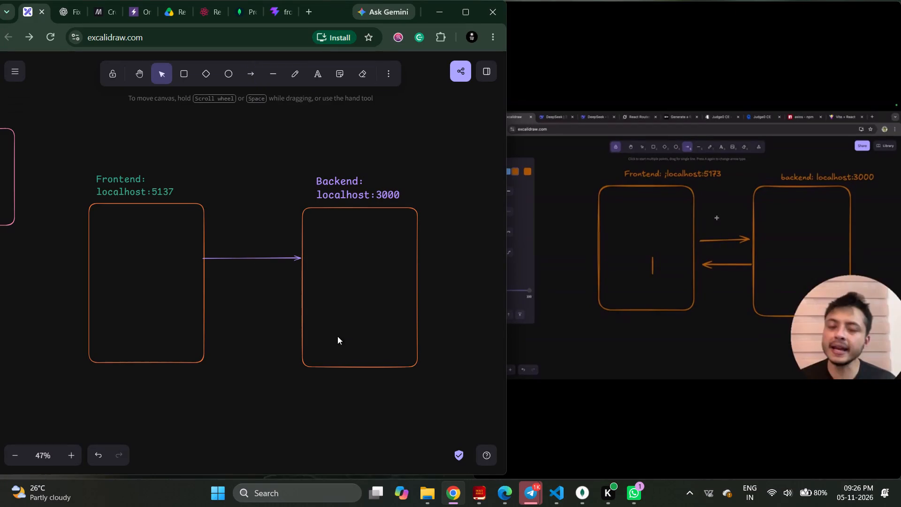
click(251, 74)
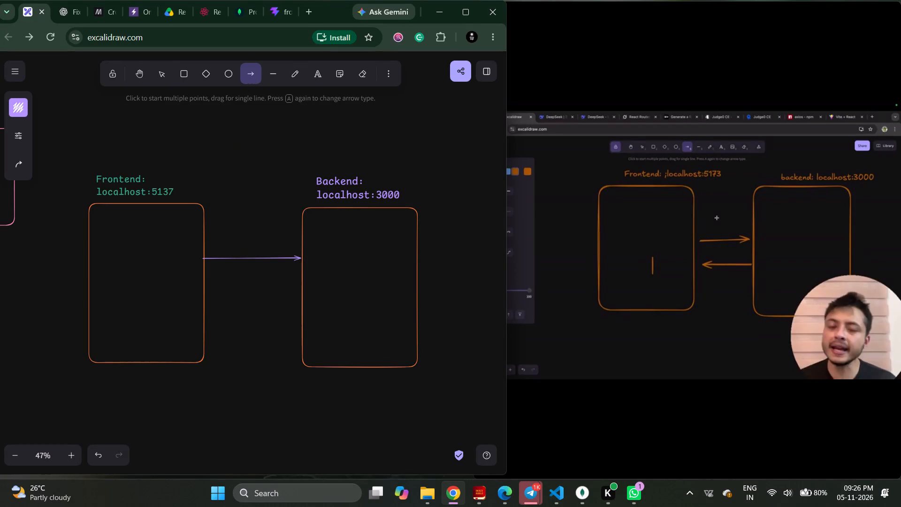
drag(302, 302, 205, 303)
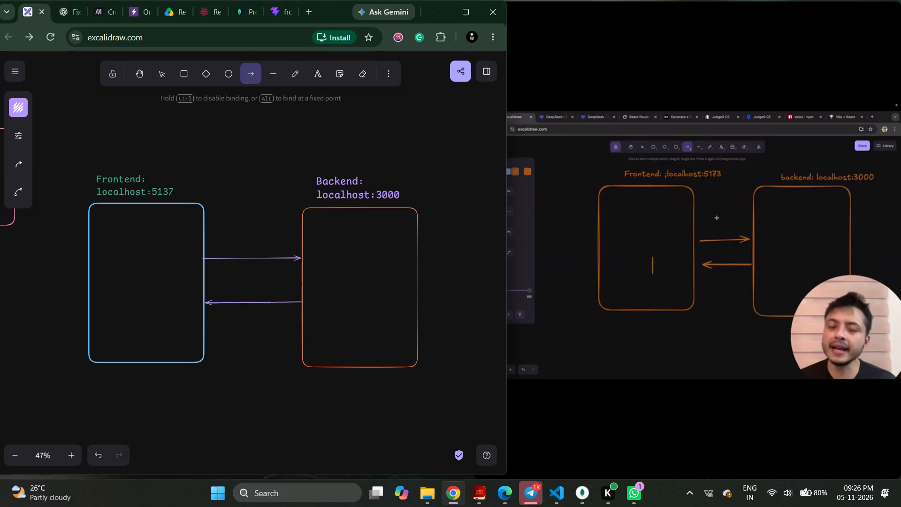
drag(205, 303, 205, 302)
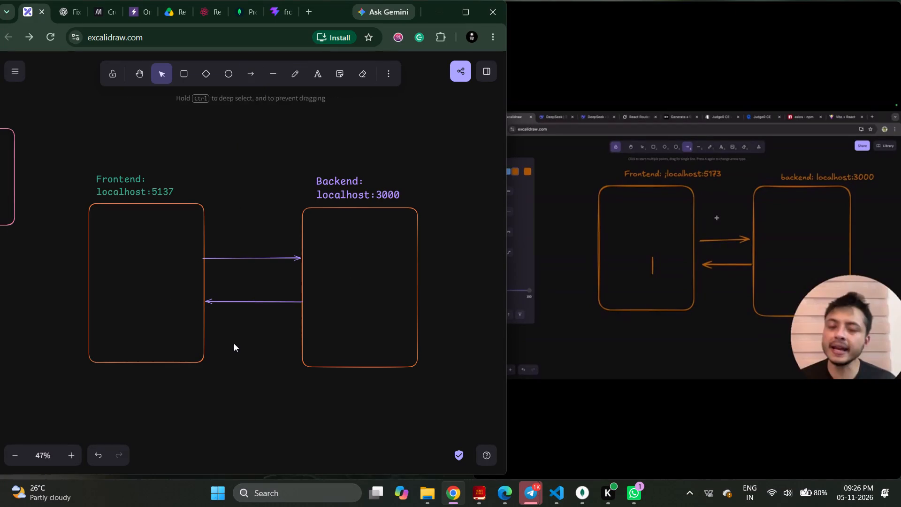
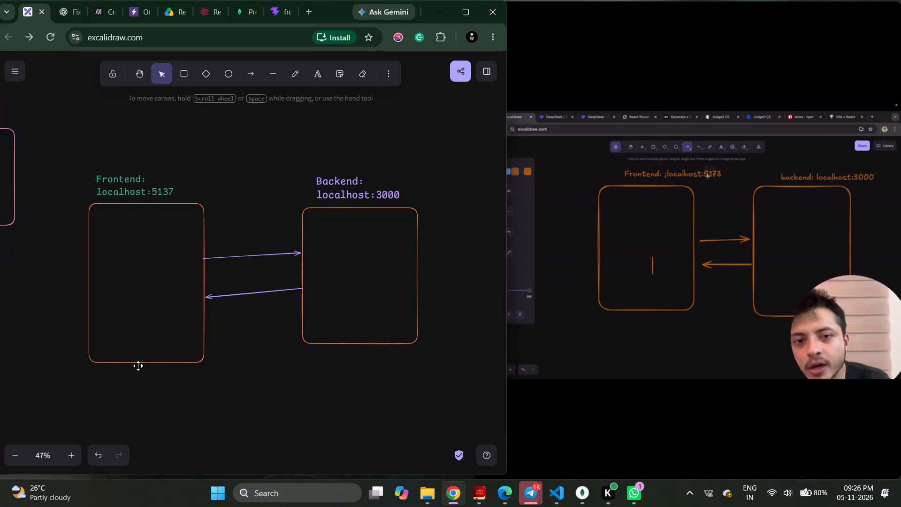
Shorten the Frontend rectangle from its bottom edge so that it lines up with the bottom of the Backend rectangle.
click(138, 366)
drag(145, 362, 145, 340)
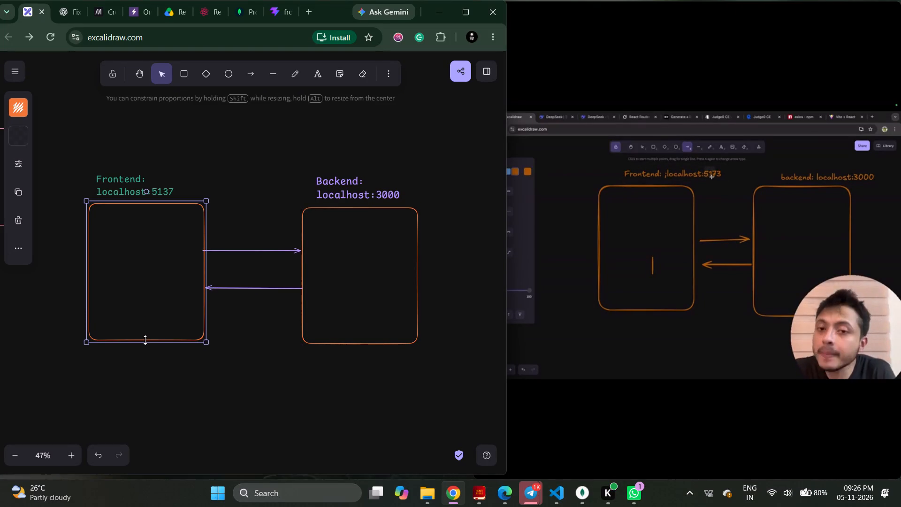
drag(145, 340, 145, 343)
click(141, 381)
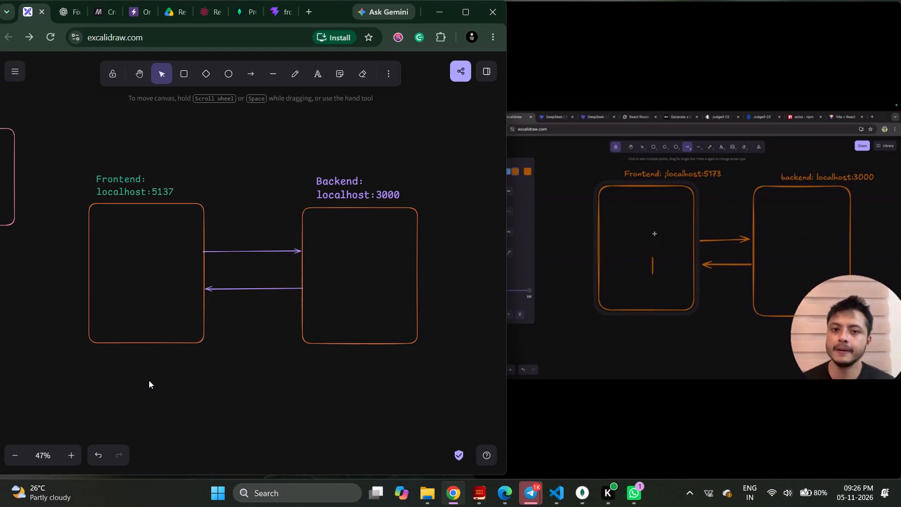
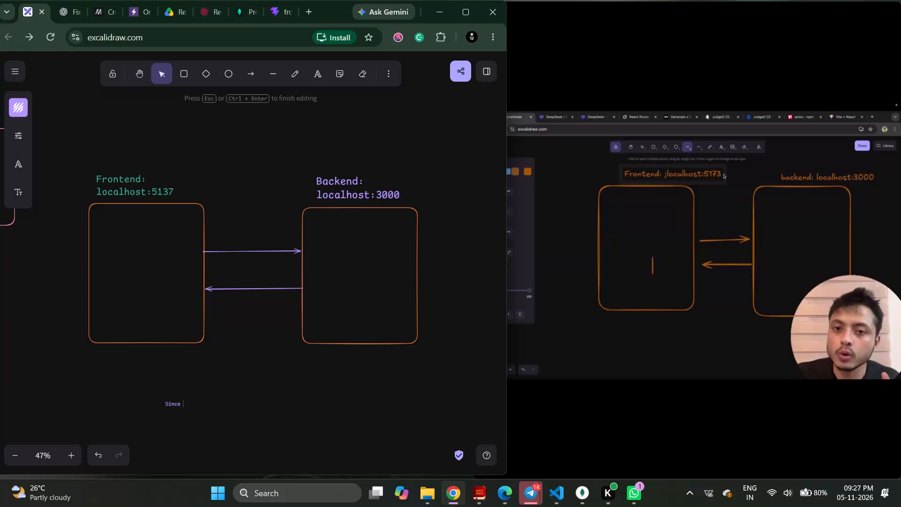
Continue the note below the diagram after "Since" with the words "both Frontend & Backend".
text(both)
key(space)
key(f)
text(ron)
key(t)
text(end)
key(space)
text(& b)
key(BackSpace)
text(ackend)
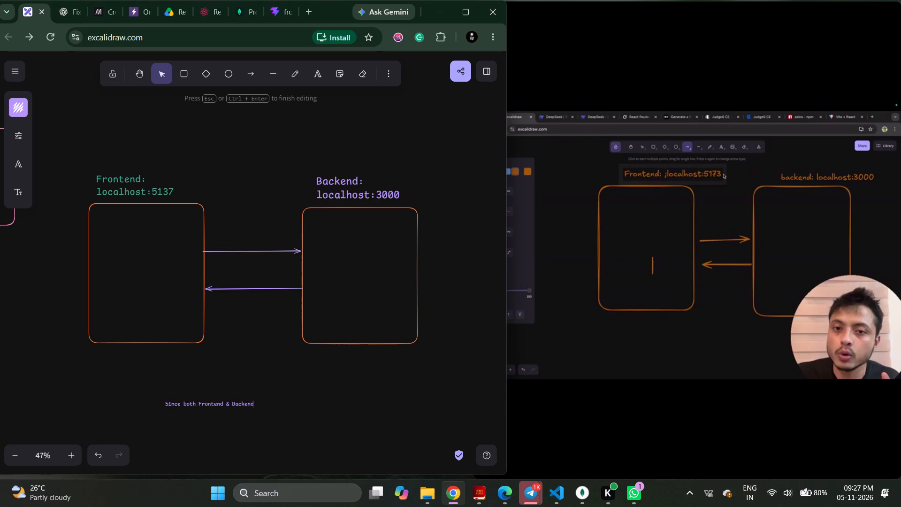
Complete the note's sentence with "have different Origin (Port Number)".
key(space)
text(have)
key(space)
text(do)
key(BackSpace)
key(f)
key(BackSpace)
text(ifferent)
key(space)
text(rigi)
key(n)
key(space)
text(()
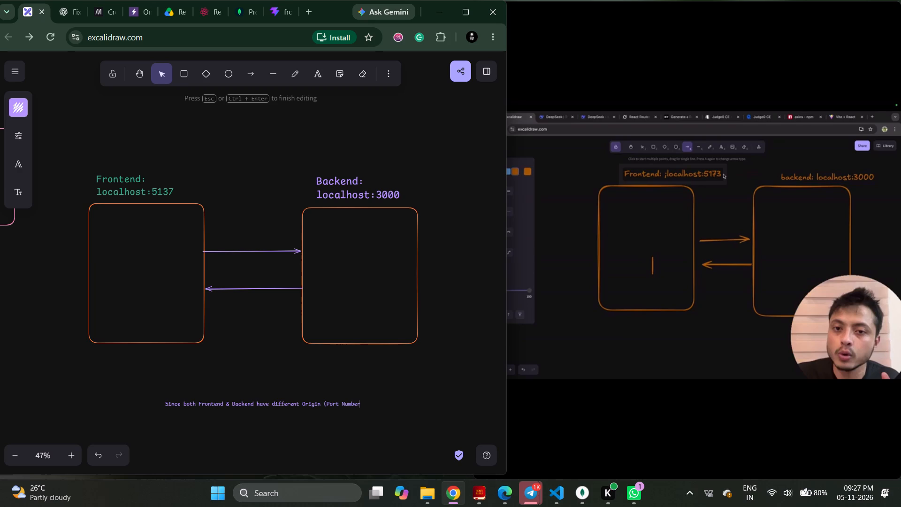
key(shift+parenright)
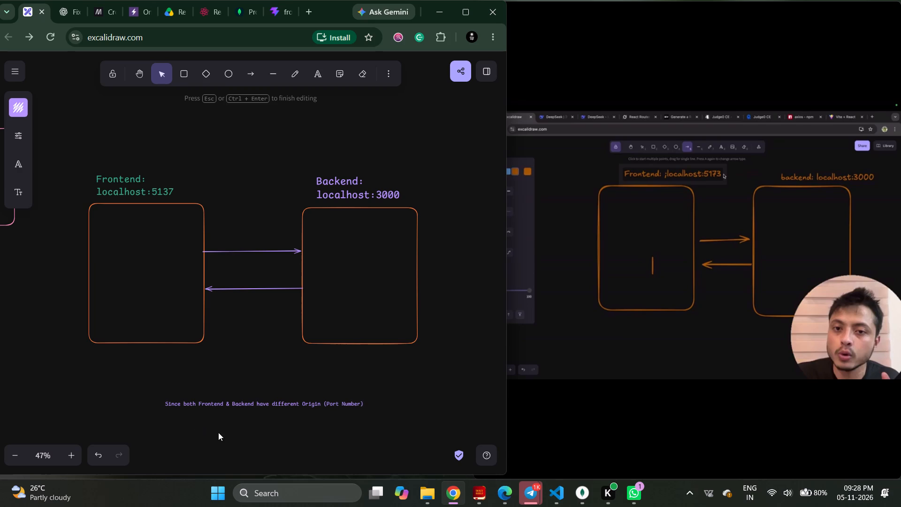
Insert "Running at" directly before "Port Number" inside the note's parentheses.
click(218, 432)
click(256, 413)
click(284, 408)
click(331, 407)
click(328, 405)
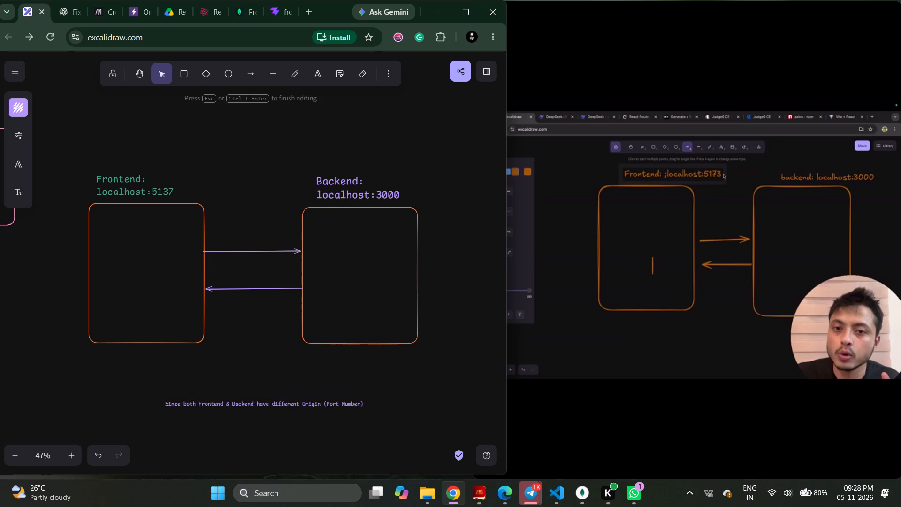
click(327, 405)
click(324, 404)
click(326, 401)
key(l)
key(BackSpace)
key(r)
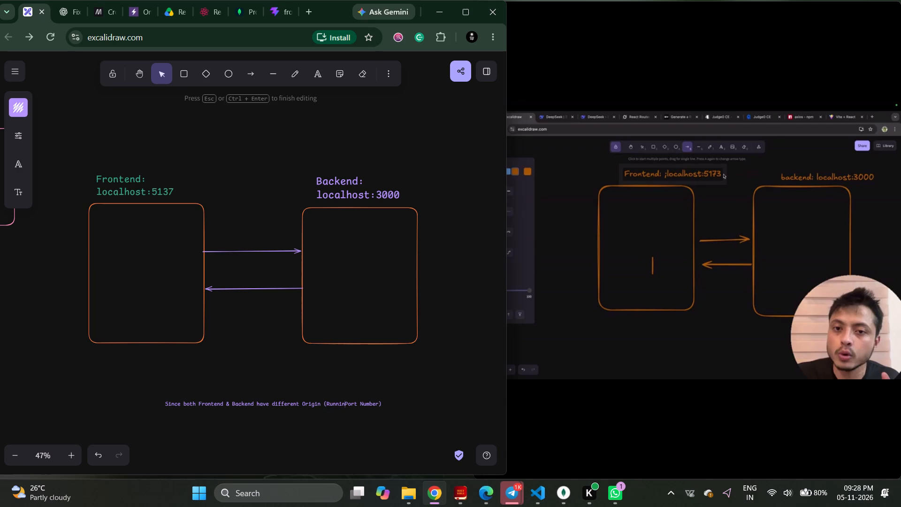
text(at)
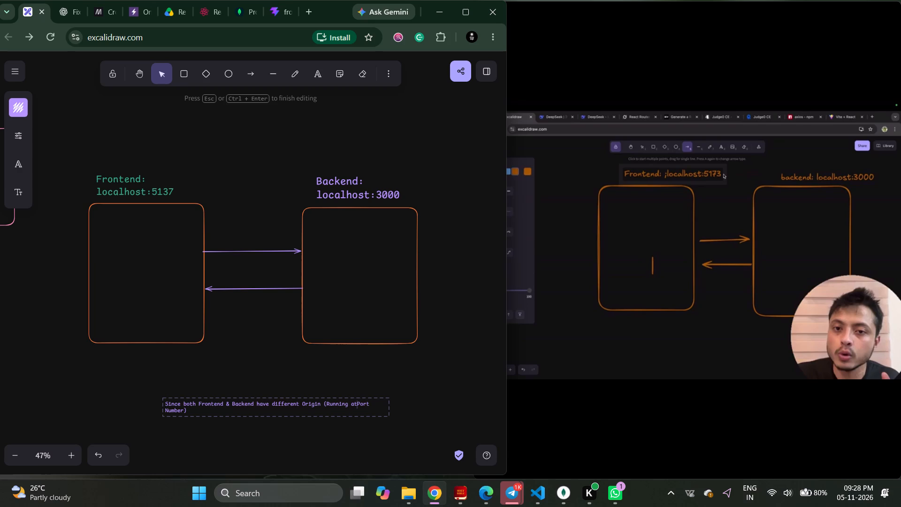
click(290, 443)
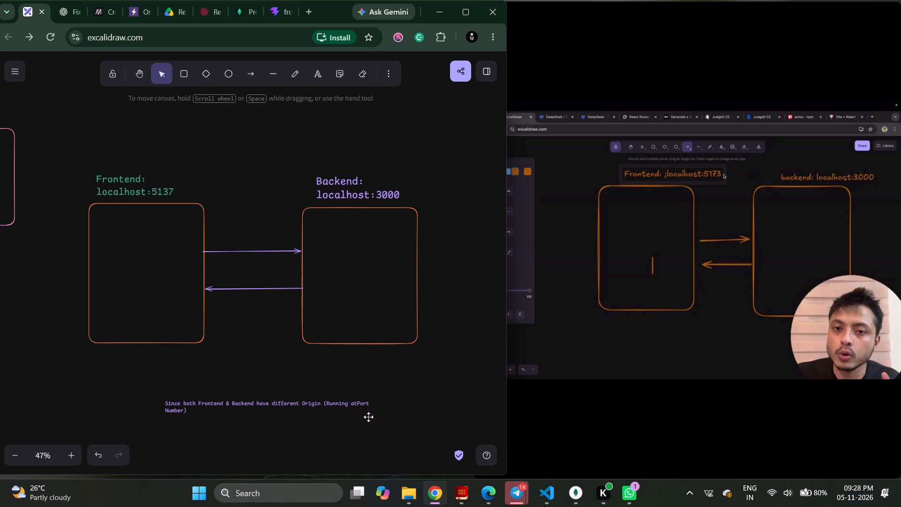
Narrow the note so it wraps after "Origin", and scale its text up to about the size of the box labels.
click(370, 412)
drag(388, 406, 322, 407)
drag(323, 418, 343, 431)
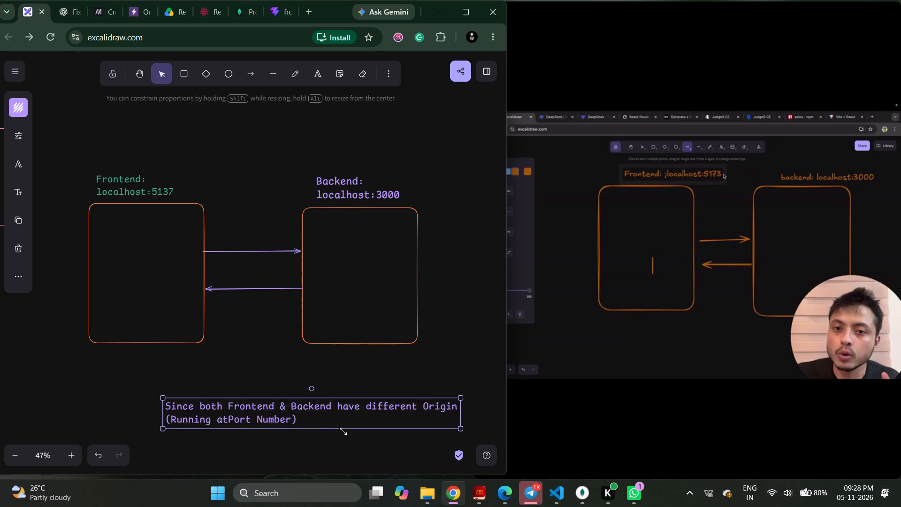
drag(343, 431, 343, 431)
Move the enlarged note up beneath the Frontend and Backend rectangles, roughly centred between them.
drag(342, 423, 284, 402)
click(286, 429)
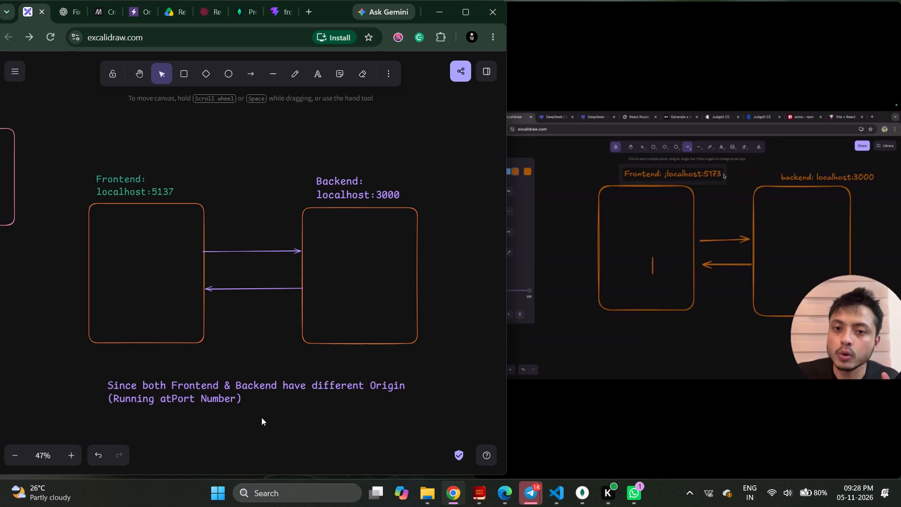
Append ", Hence the CORS Issue" to the end of the note, after the closing parenthesis.
click(257, 403)
click(250, 402)
click(249, 401)
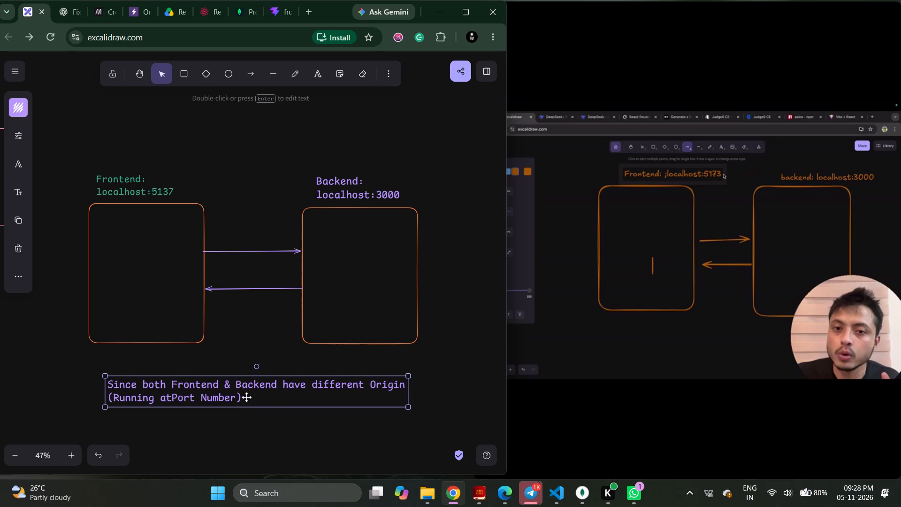
double_click(245, 394)
click(246, 399)
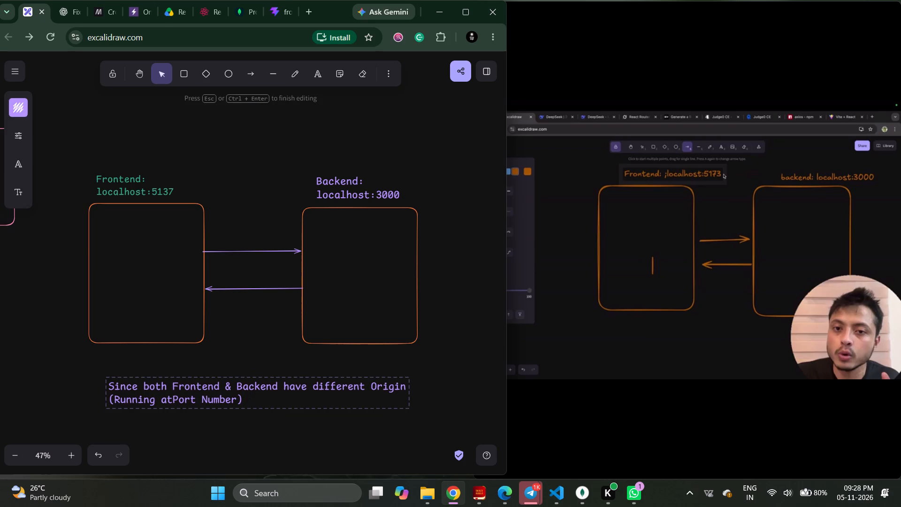
text(ence the)
key(space)
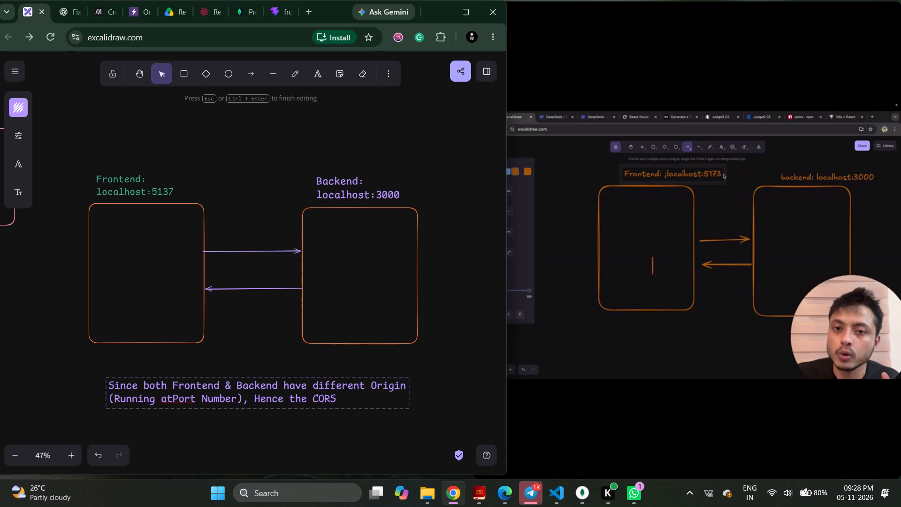
key(BackSpace)
text(ssue)
Correct the parenthetical text in the note to read "(Running at Diff. Port Number)".
double_click(199, 426)
click(175, 405)
click(172, 398)
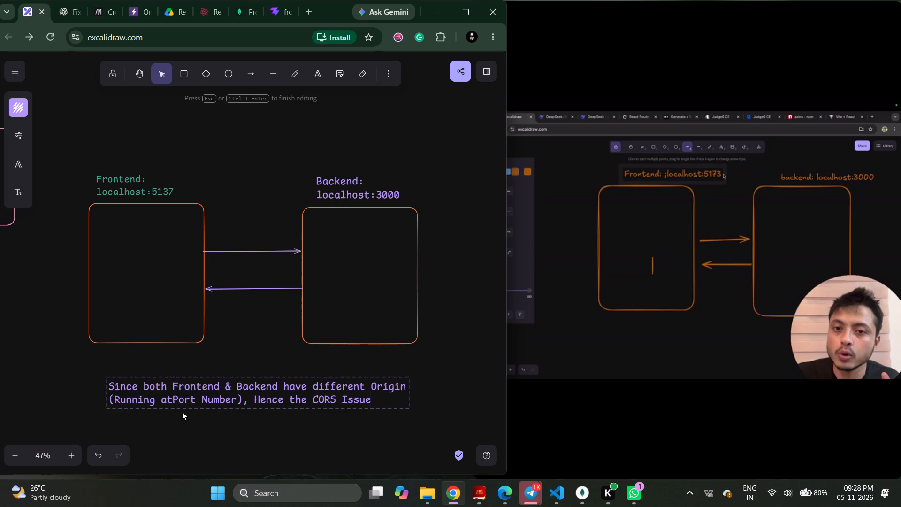
key(space)
double_click(196, 424)
click(183, 405)
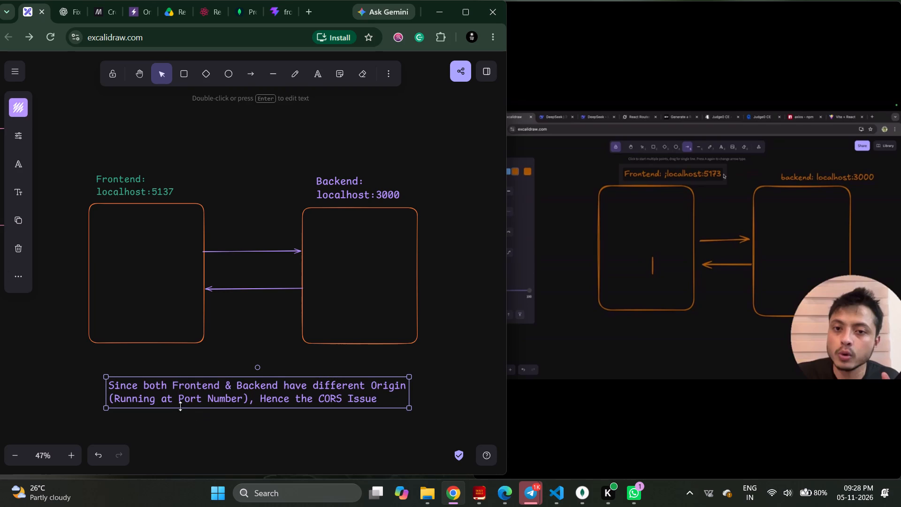
click(177, 401)
key(d)
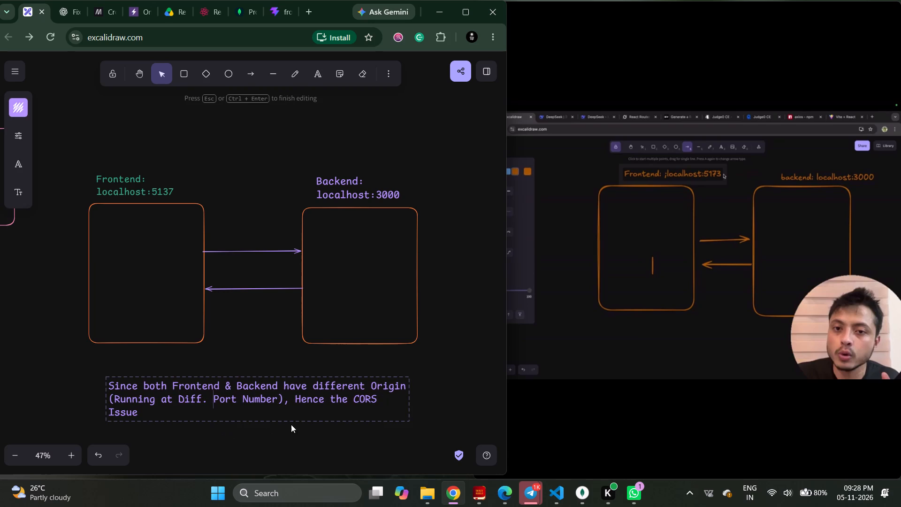
click(413, 408)
Widen the note's text box slightly so that "Issue" fits on the second line with a little room to spare.
click(407, 397)
drag(409, 397, 415, 397)
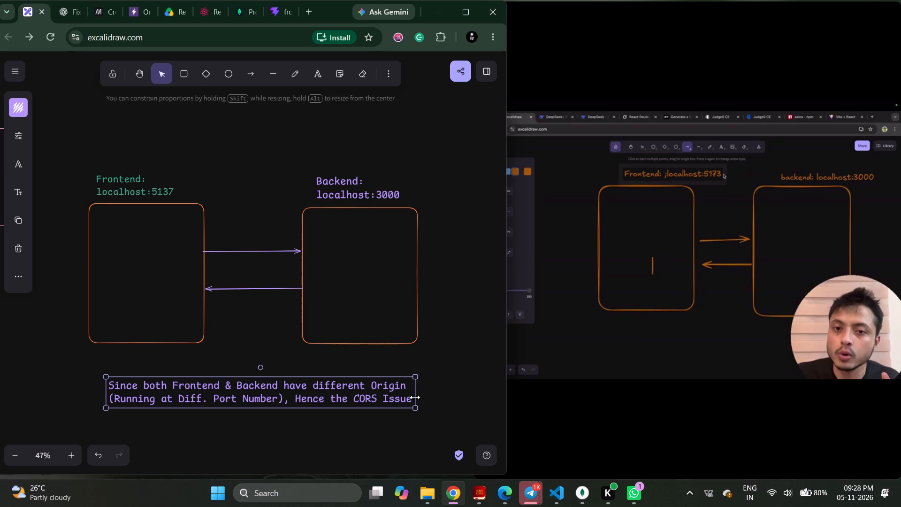
drag(415, 397, 415, 394)
drag(416, 396, 417, 396)
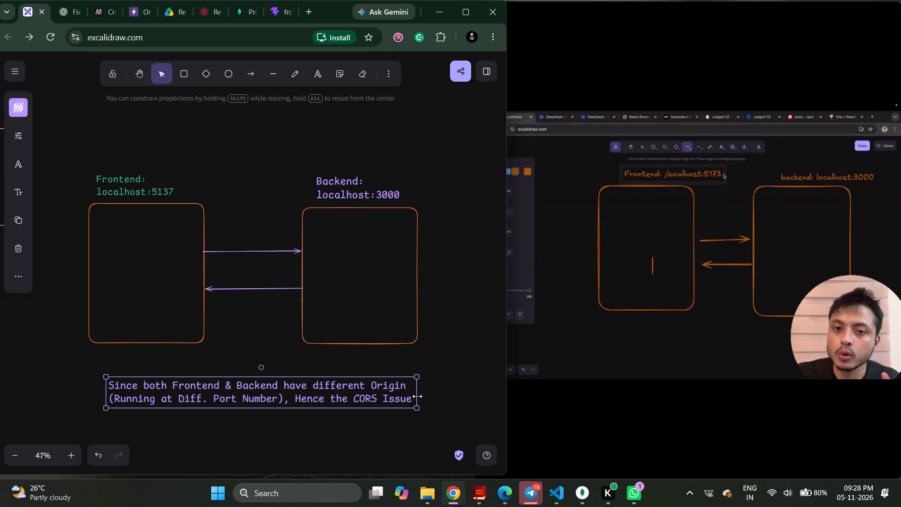
drag(417, 396, 420, 396)
Add a period after "Issue" at the end of the note.
click(413, 397)
click(412, 400)
key(period)
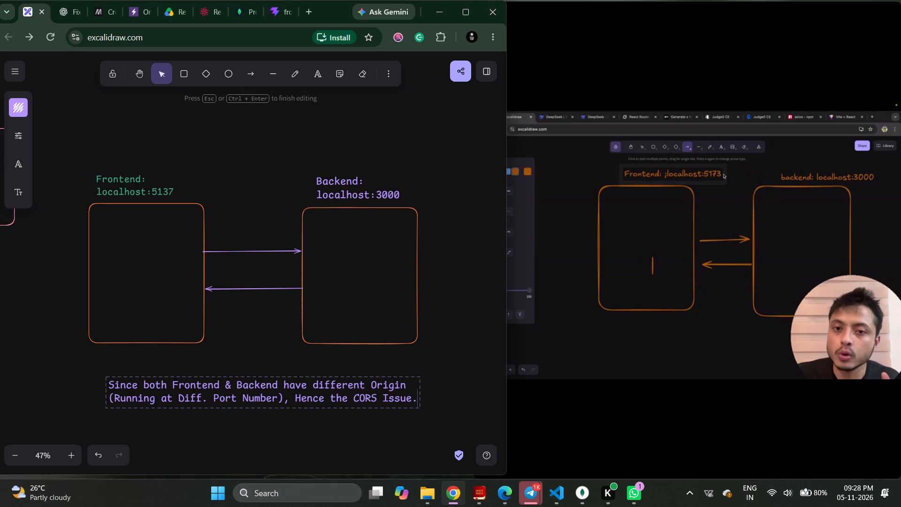
click(442, 397)
Shift the note slightly toward the Frontend side so its start lines up with the Frontend rectangle's outer edge.
click(356, 401)
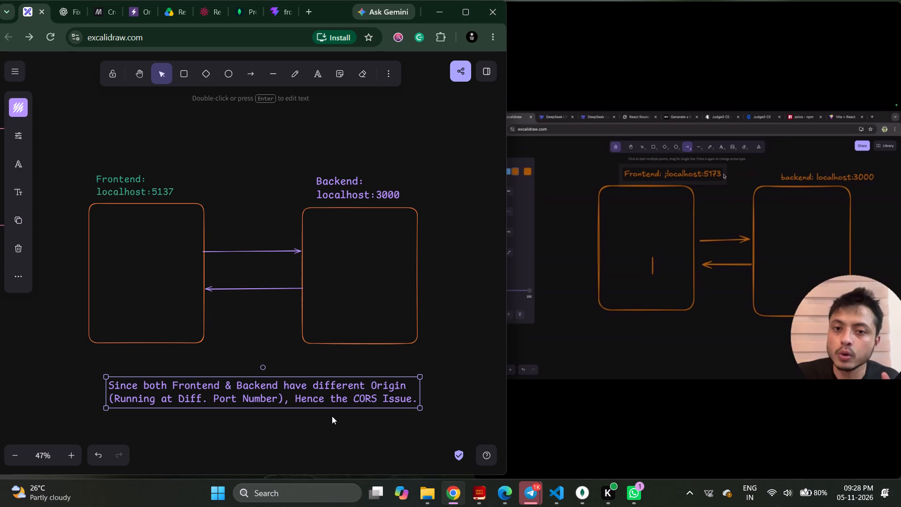
click(283, 425)
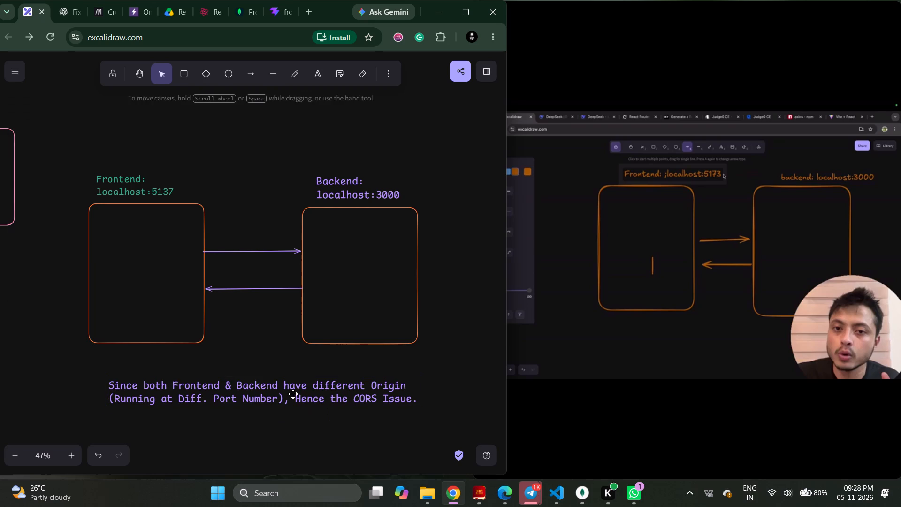
drag(293, 394, 277, 392)
click(258, 436)
Copy the word "Frontend" from the note into a separate text element below it and enlarge it to about the note's text size.
click(169, 383)
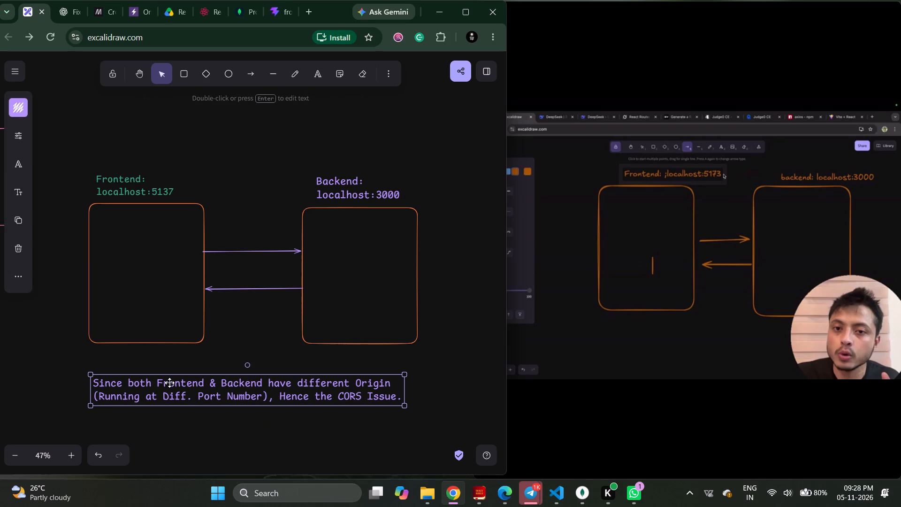
click(157, 384)
drag(157, 382, 200, 384)
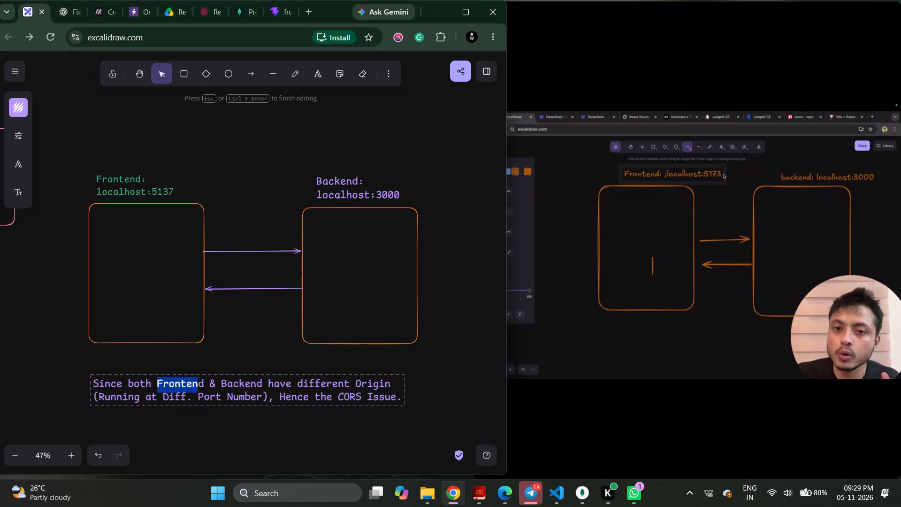
drag(200, 384, 204, 385)
key(ctrl+c)
triple_click(183, 439)
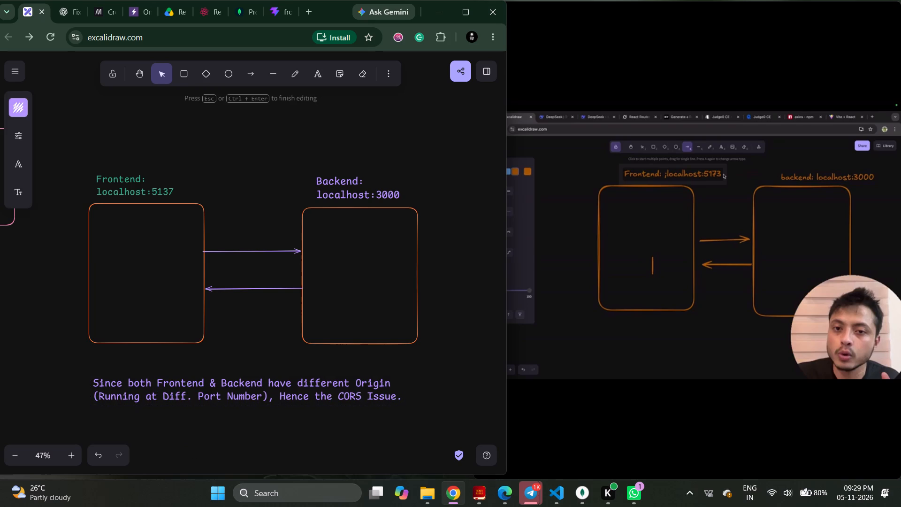
double_click(291, 433)
key(ctrl+v)
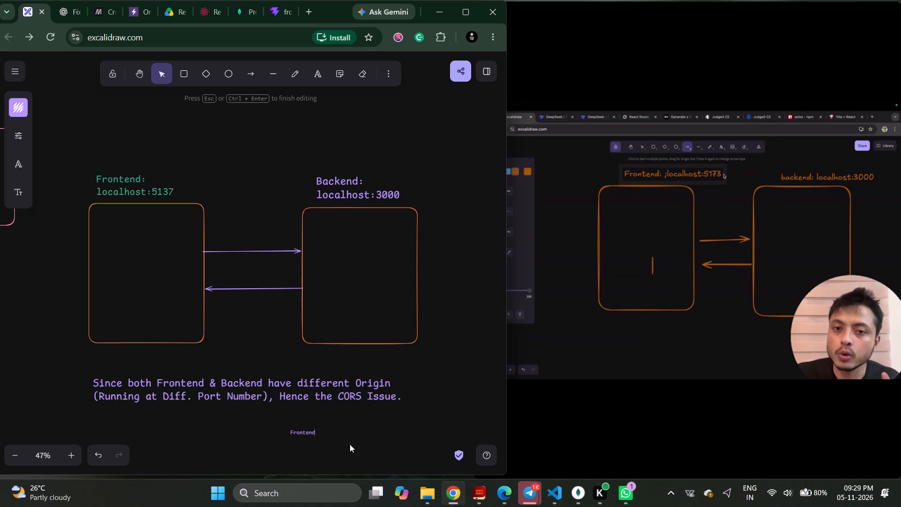
click(351, 444)
drag(304, 430, 206, 422)
drag(221, 429, 226, 437)
Set the stroke color of the separate "Frontend" text to red.
click(21, 110)
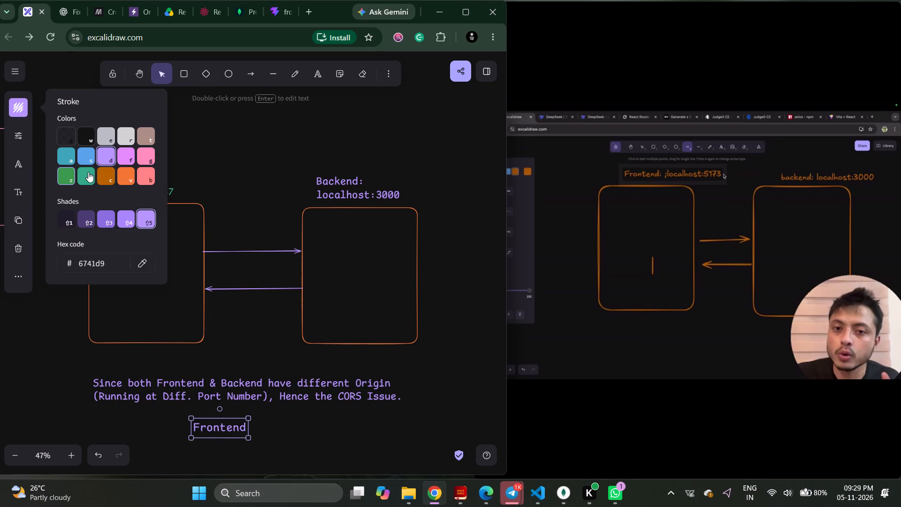
click(143, 177)
click(224, 175)
Place the red "Frontend" text over the same word in the note and shrink it slightly to match.
drag(216, 427, 216, 427)
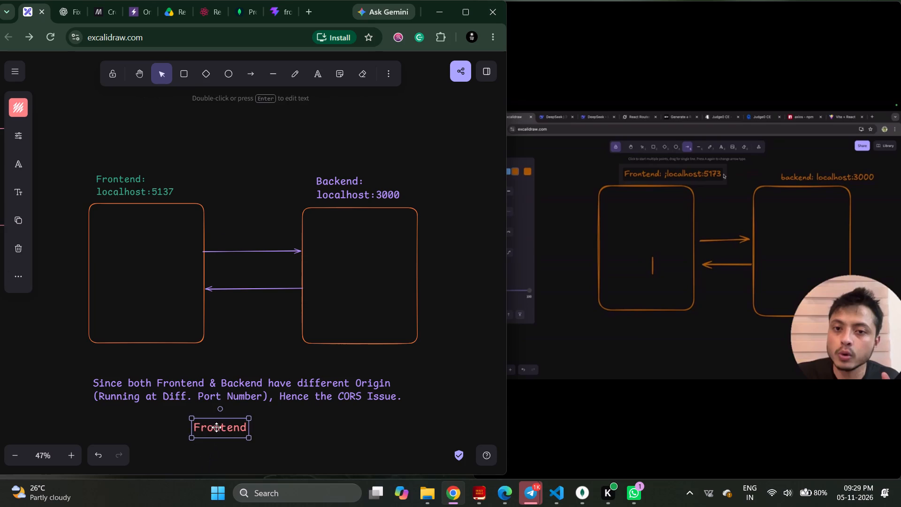
drag(216, 427, 179, 384)
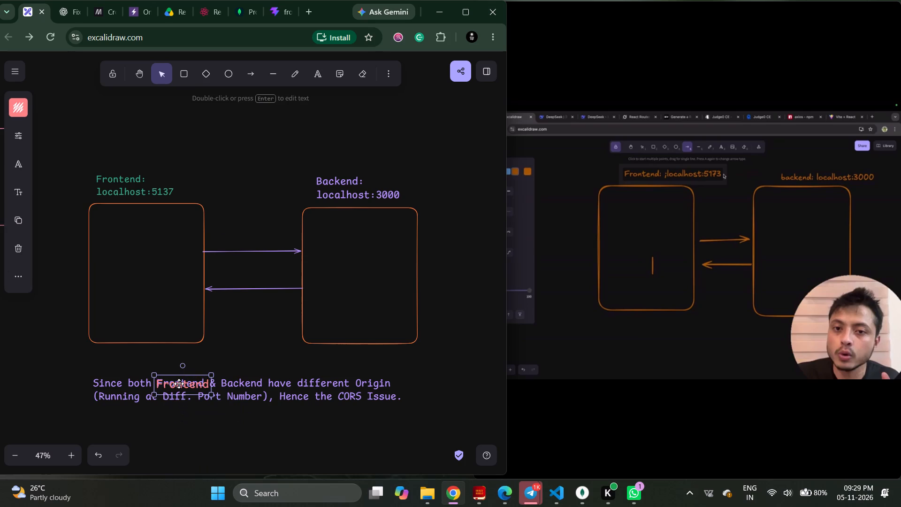
drag(179, 384, 178, 383)
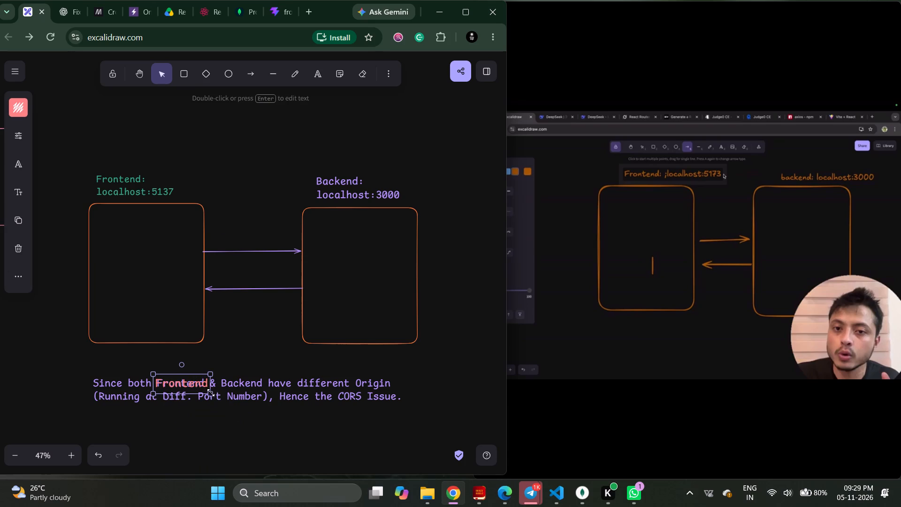
drag(211, 393, 206, 392)
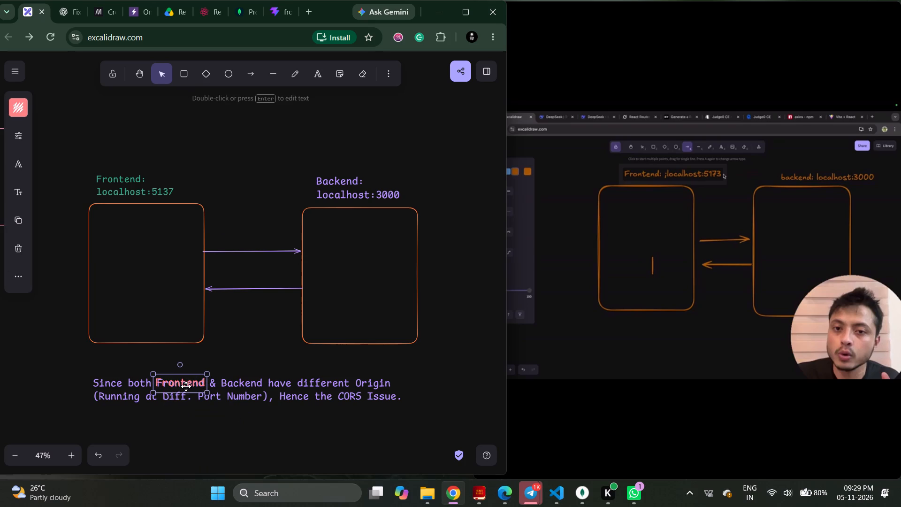
click(186, 386)
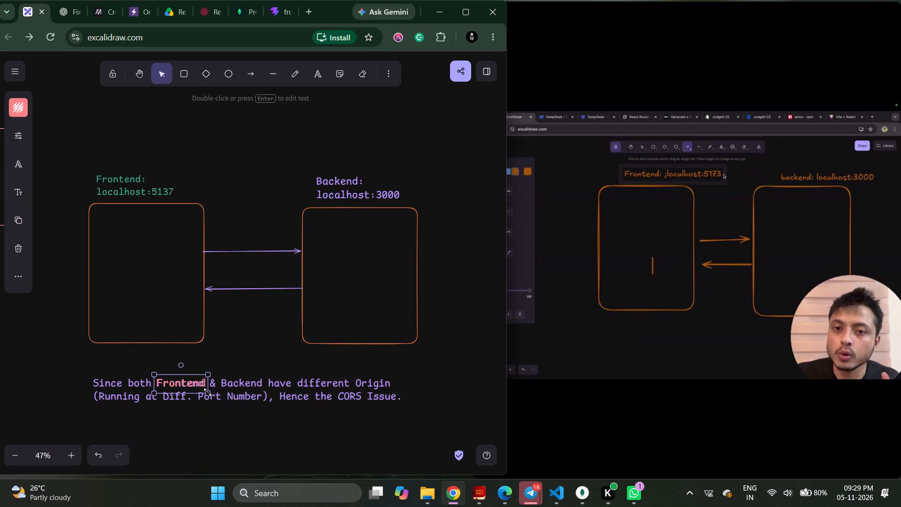
click(207, 392)
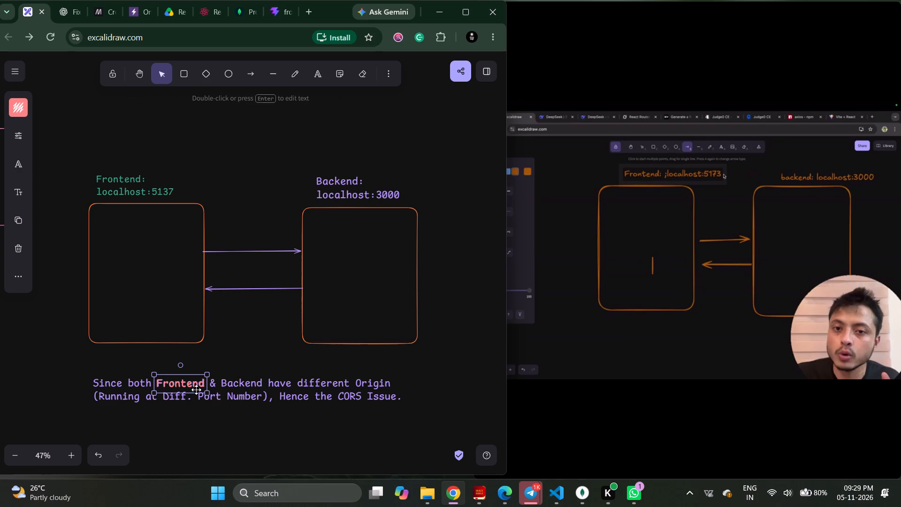
click(196, 390)
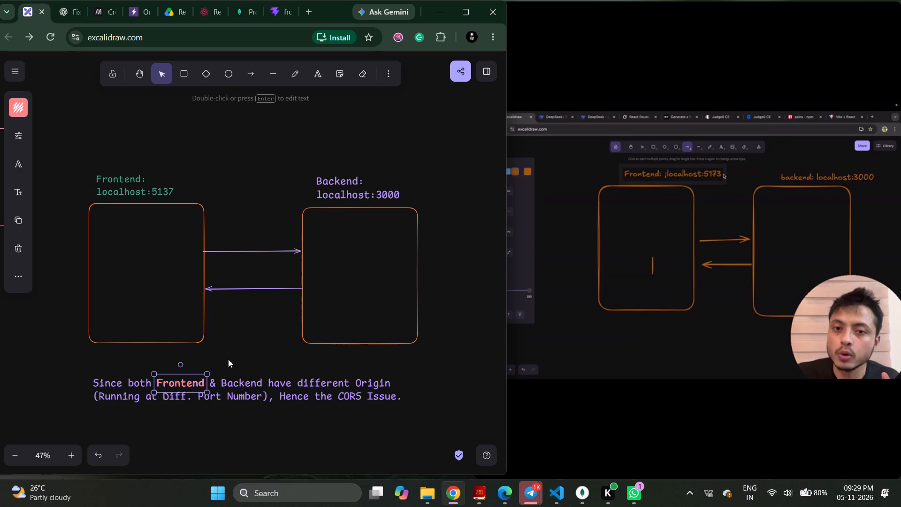
click(249, 347)
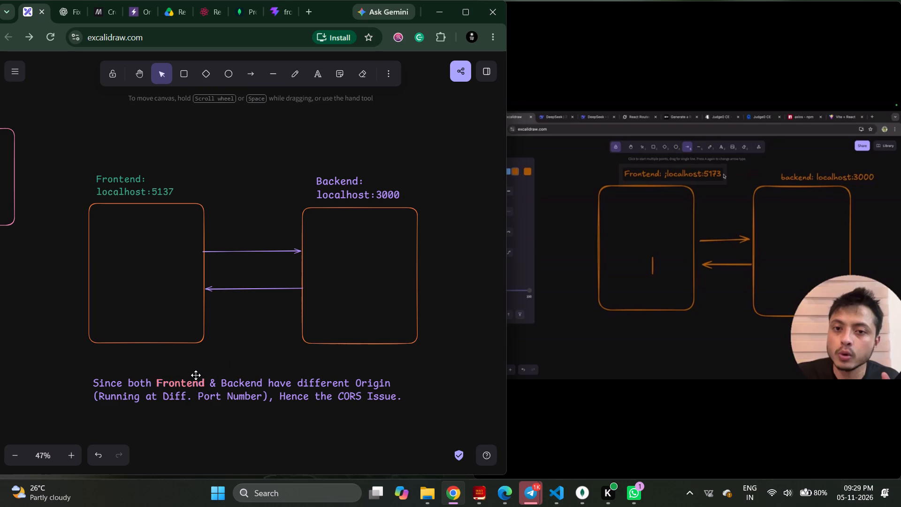
Fine-tune the size and position of the red "Frontend" overlay so it covers the note's word exactly.
click(194, 379)
click(199, 386)
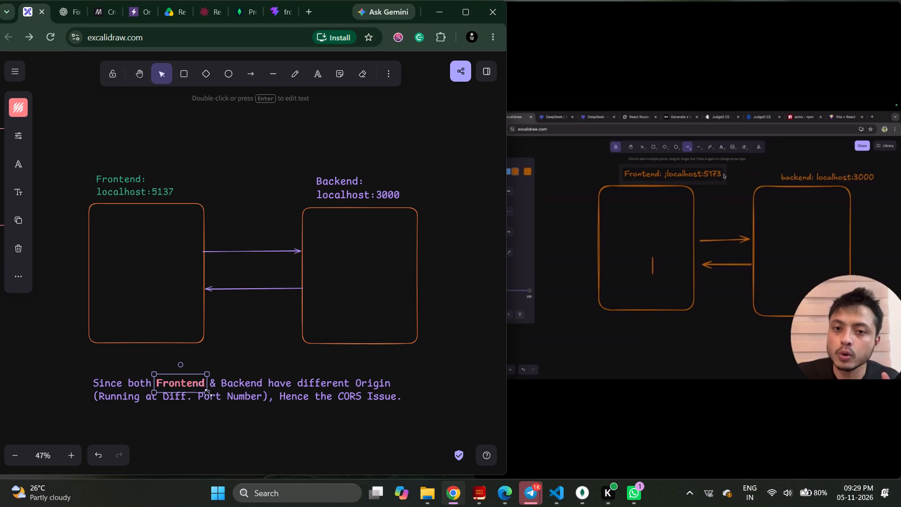
click(206, 392)
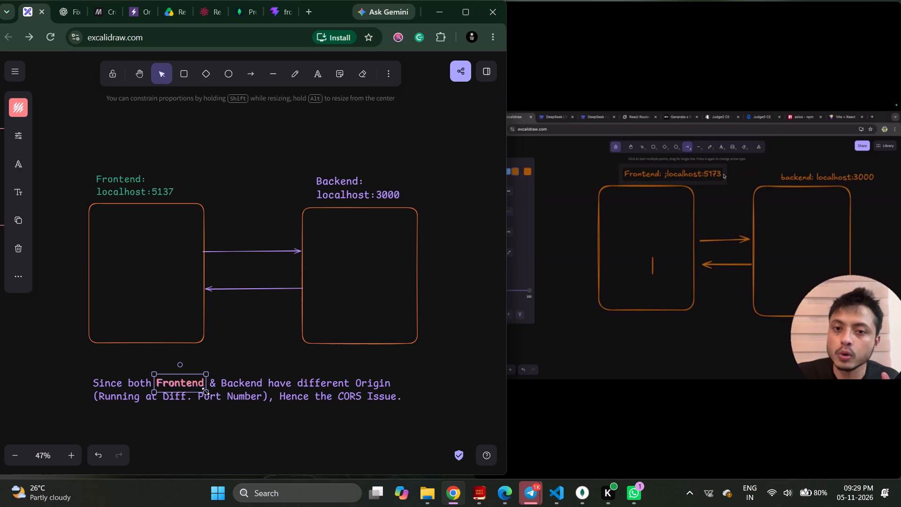
click(197, 384)
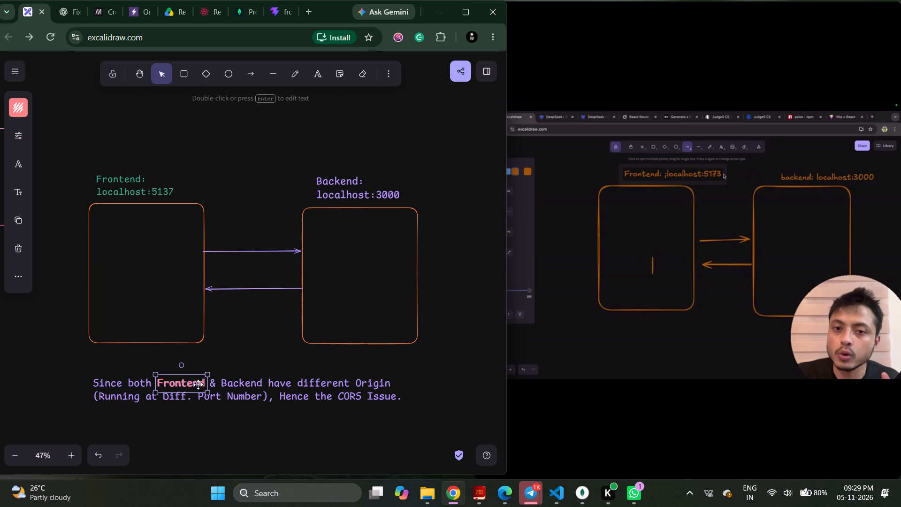
click(232, 346)
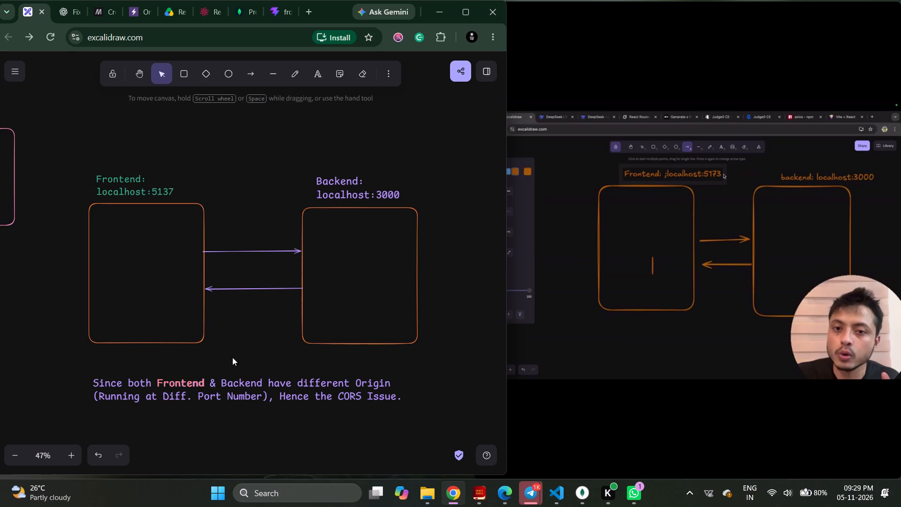
Copy the word "Backend" from the note into a separate text element below it and enlarge it to the note's text size.
click(220, 379)
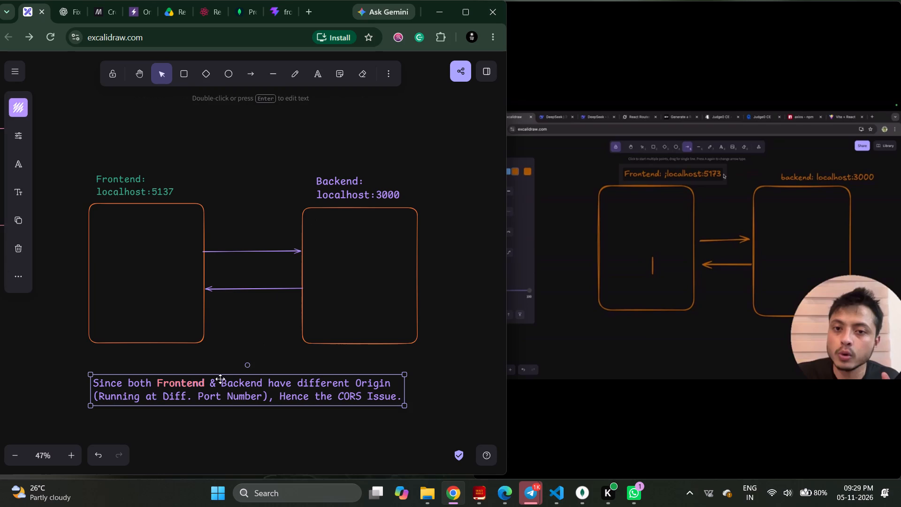
click(223, 382)
drag(222, 382, 264, 384)
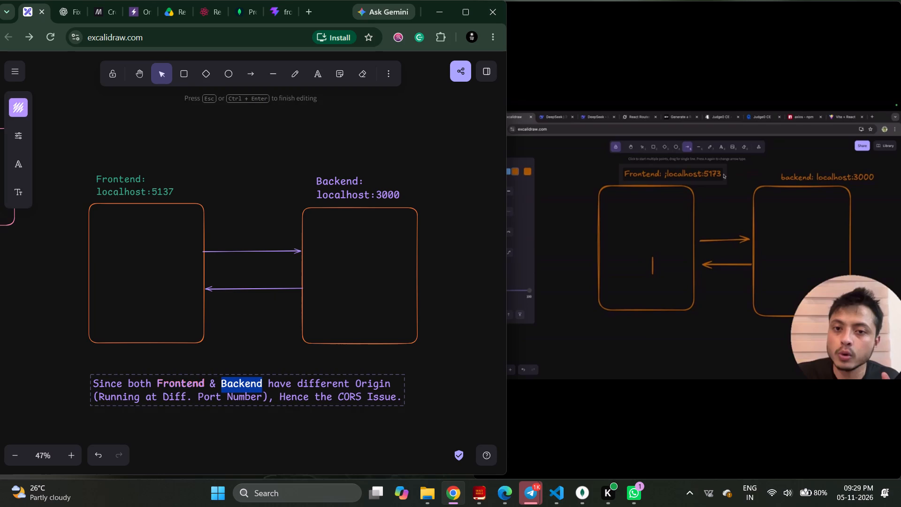
drag(264, 384, 261, 384)
key(ctrl+c)
click(261, 438)
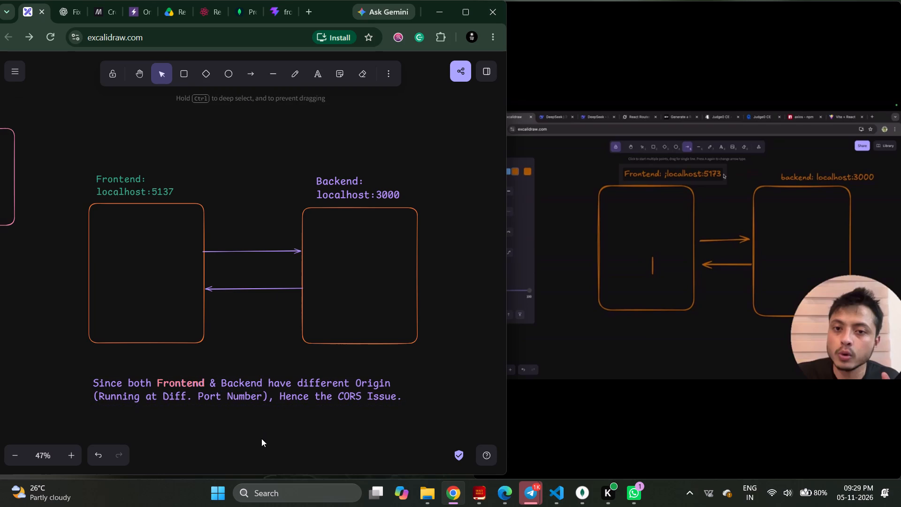
click(147, 439)
double_click(163, 438)
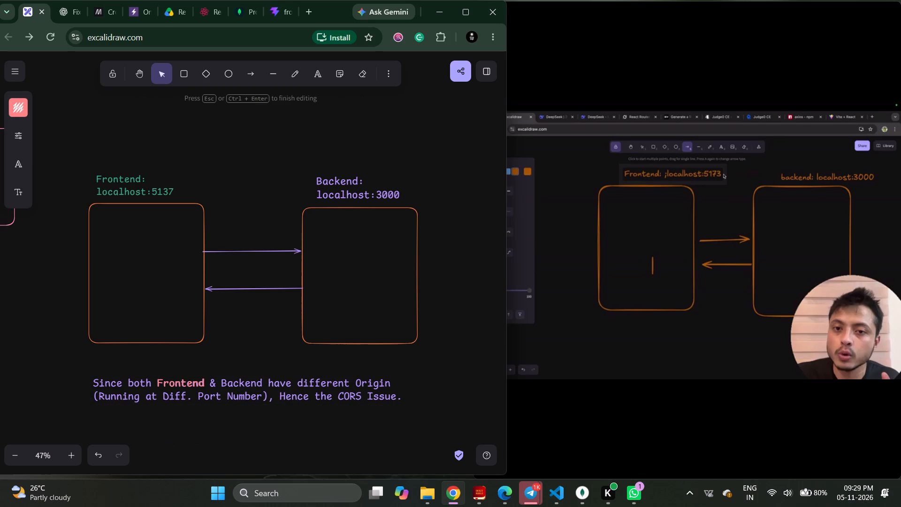
key(ctrl+v)
click(220, 445)
click(174, 434)
drag(186, 443, 188, 446)
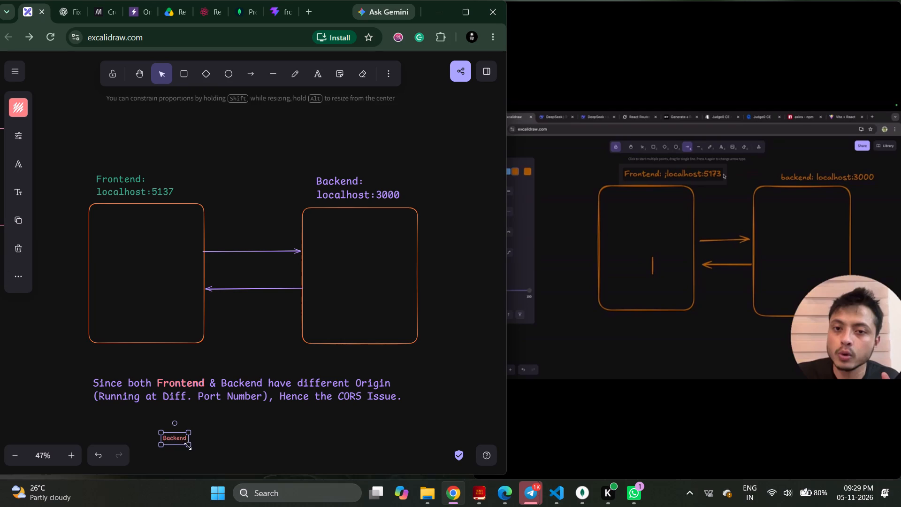
drag(188, 446, 190, 449)
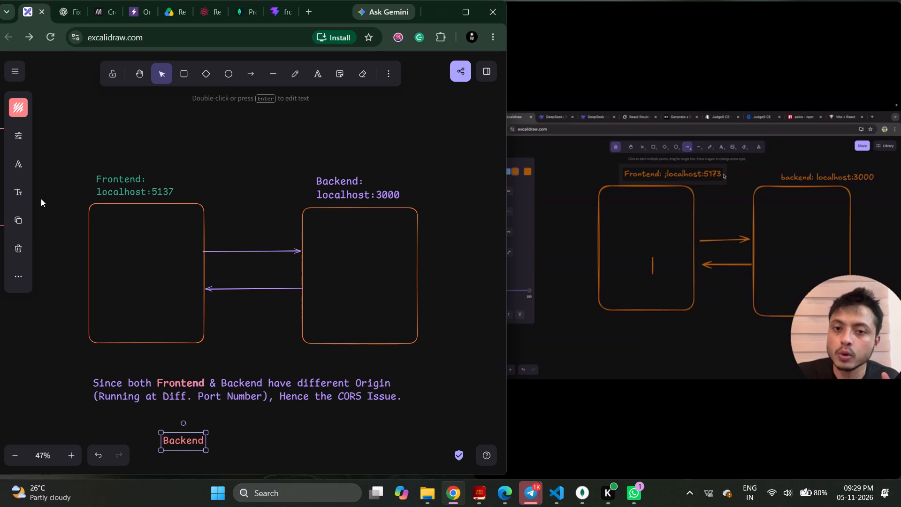
Set the stroke color of the separate "Backend" text to green, hex 099268.
click(19, 108)
click(84, 177)
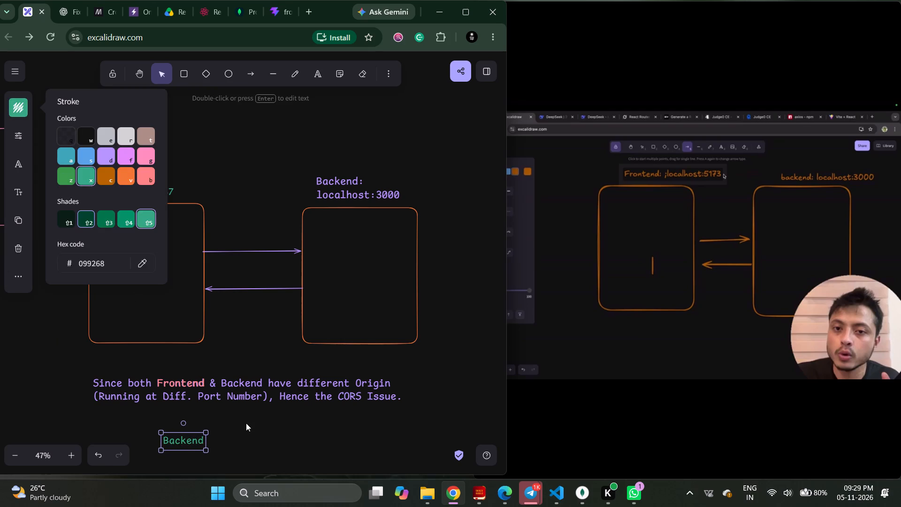
click(246, 424)
Place the green "Backend" text over the same word in the note and fine-tune its alignment.
drag(192, 438, 250, 381)
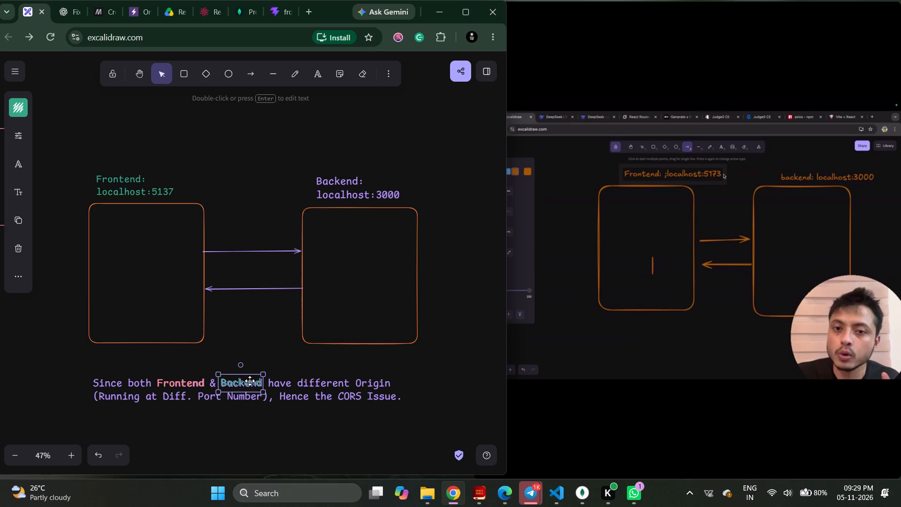
drag(250, 381, 249, 381)
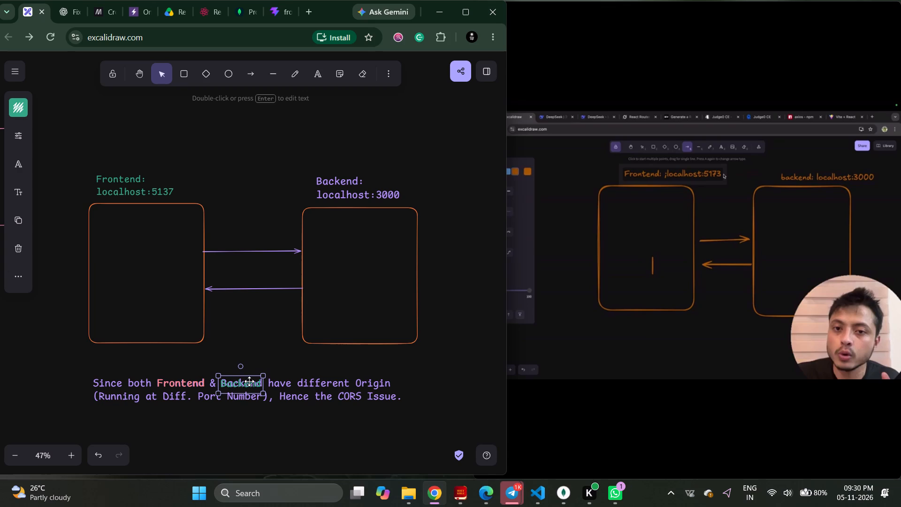
drag(249, 381, 250, 381)
click(263, 391)
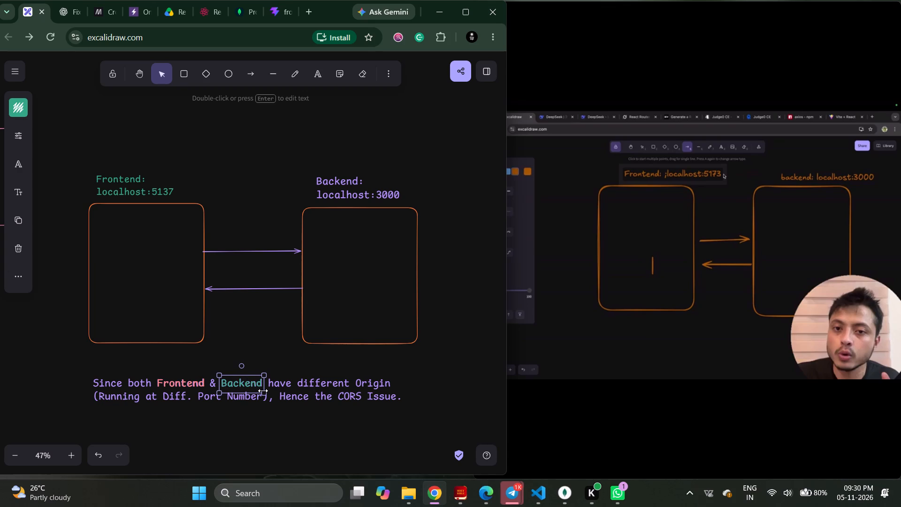
click(262, 391)
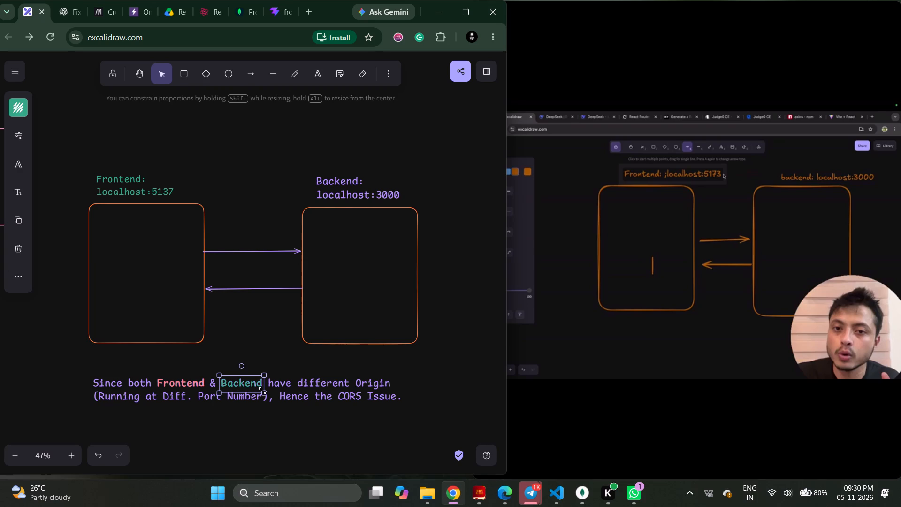
click(250, 384)
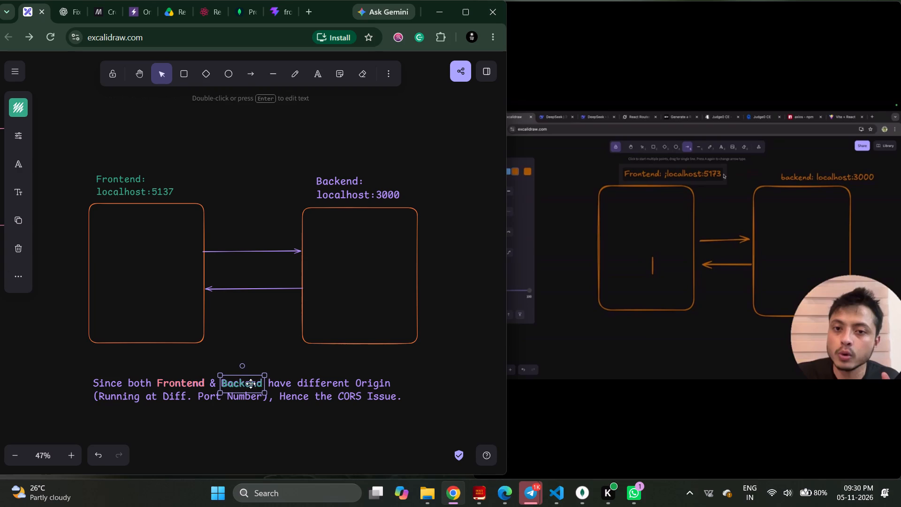
click(249, 349)
click(253, 383)
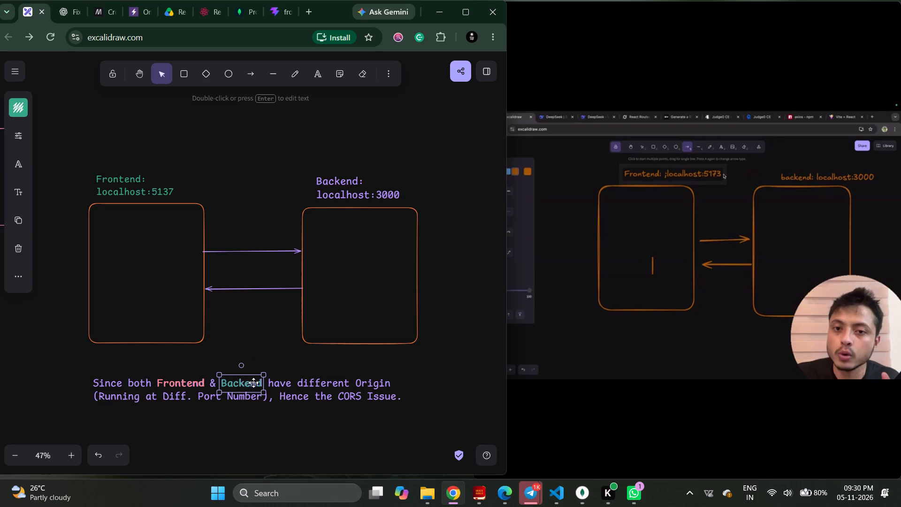
Slightly enlarge the green "Backend" overlay so it matches the word beneath it in the note.
click(262, 392)
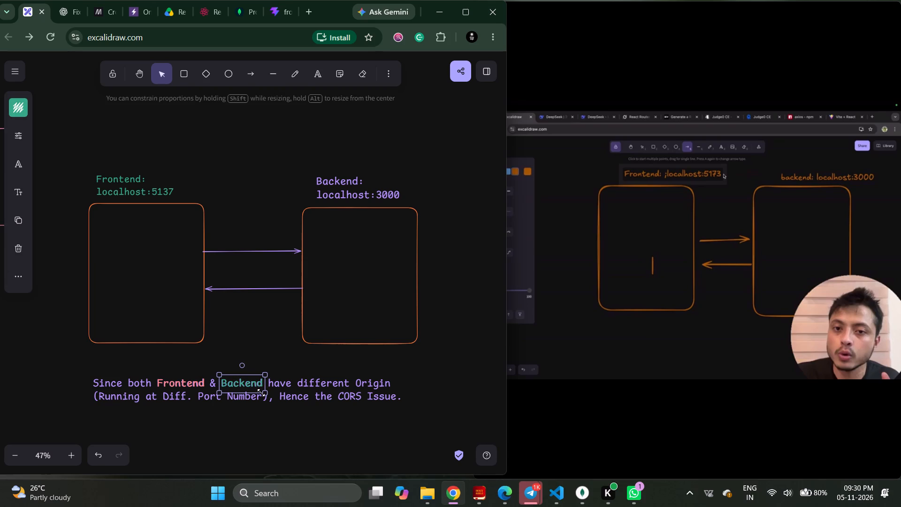
click(260, 349)
double_click(252, 380)
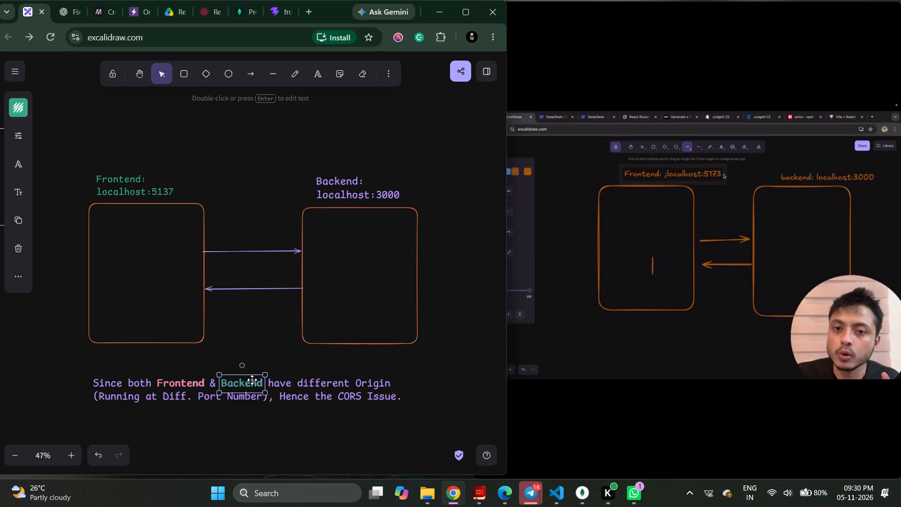
click(254, 347)
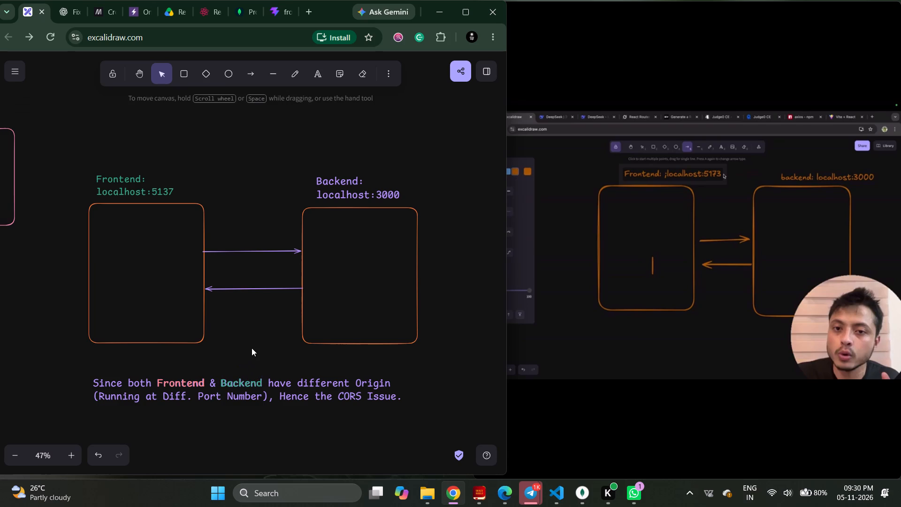
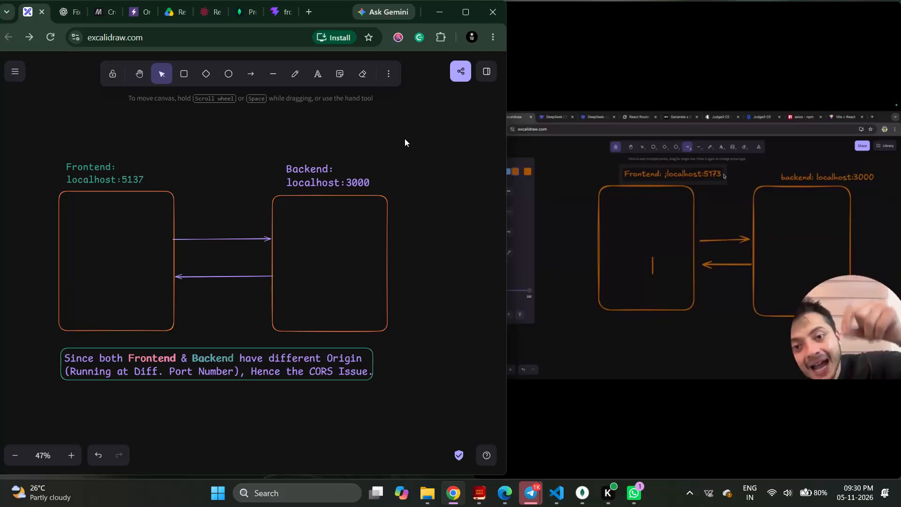
Maximize the browser window and consult the introduction at the start of the MDN Cross-Origin Resource Sharing (CORS) guide.
click(463, 11)
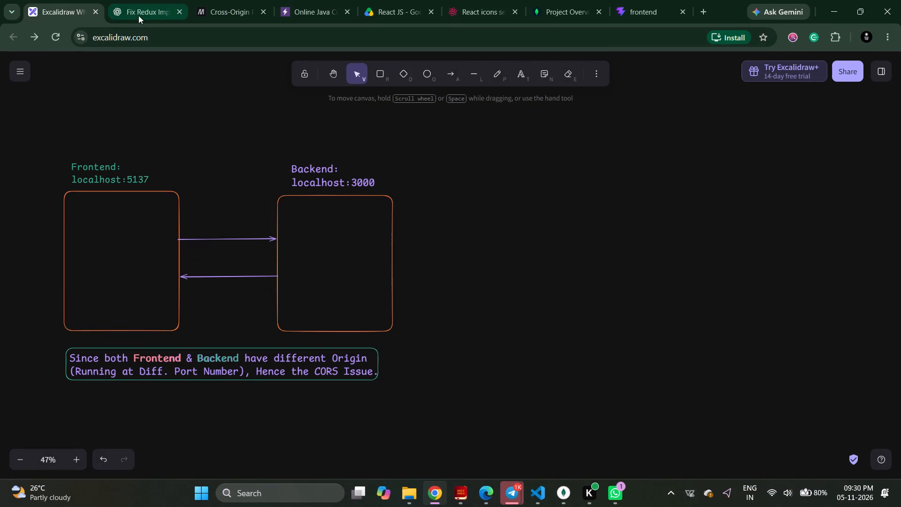
click(235, 0)
scroll(367, 155, up, 6)
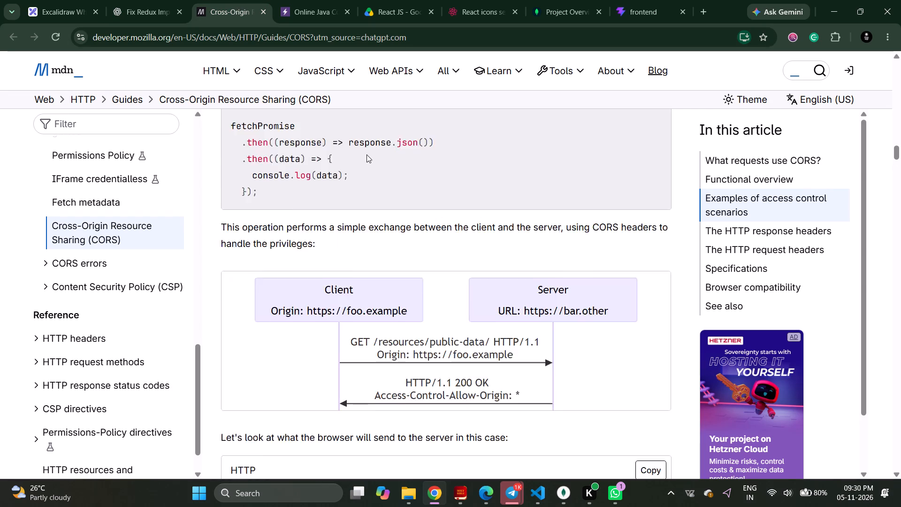
scroll(367, 154, up, 12)
scroll(375, 197, up, 19)
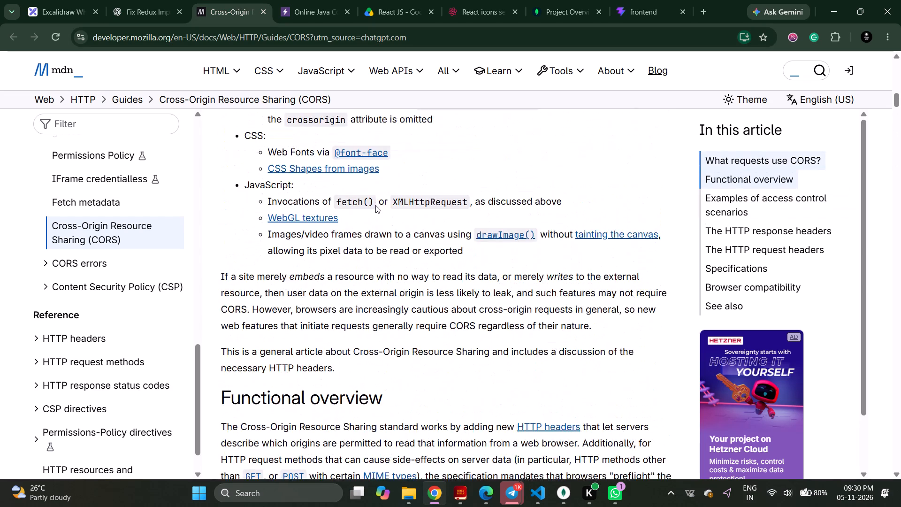
scroll(375, 205, up, 20)
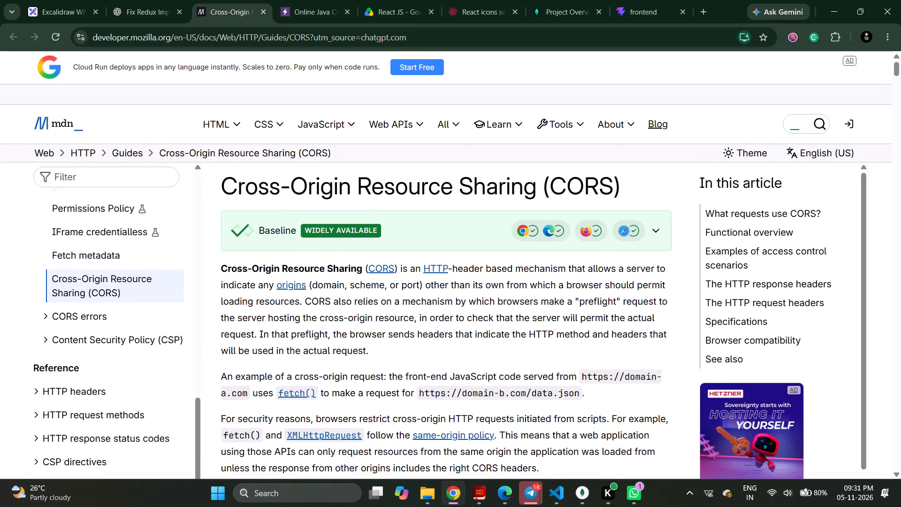
Copy "Cross-Origin Resource Sharing" from the MDN article title and paste it as text in Excalidraw, beside the backend box.
drag(225, 181, 276, 192)
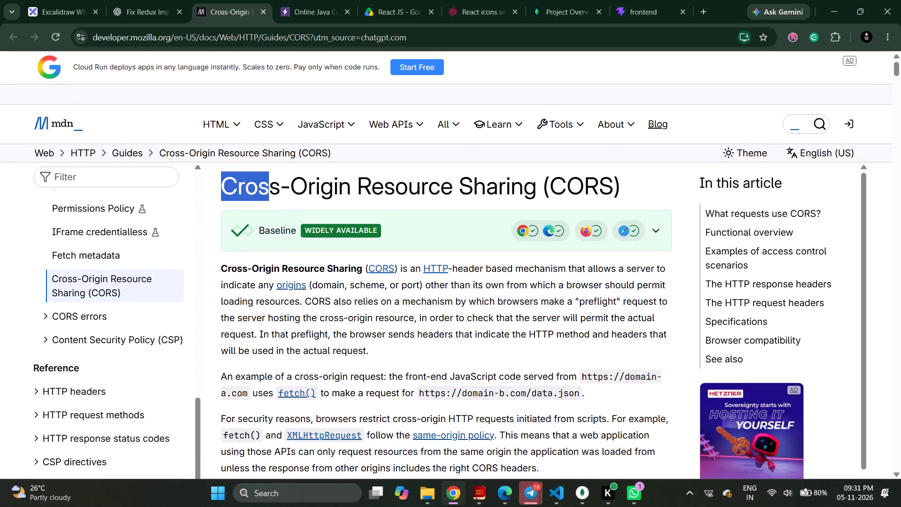
drag(276, 192, 538, 191)
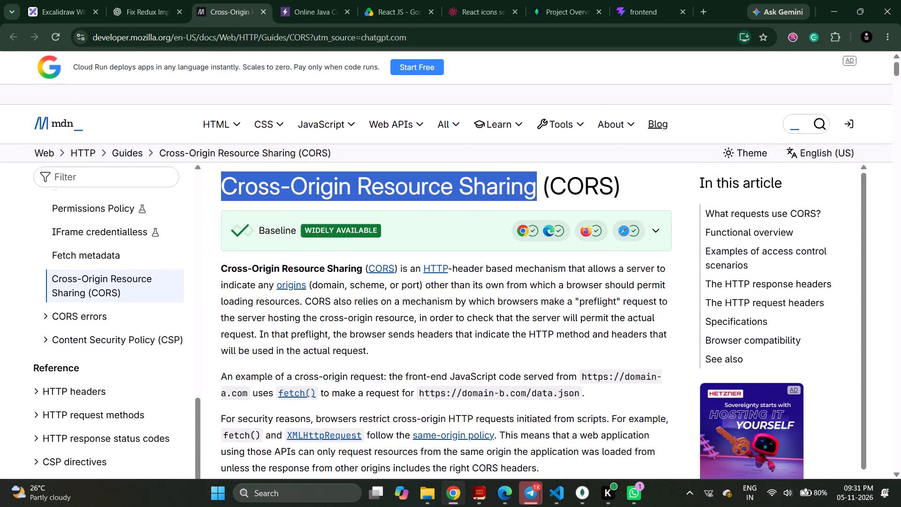
key(ctrl+c)
click(649, 182)
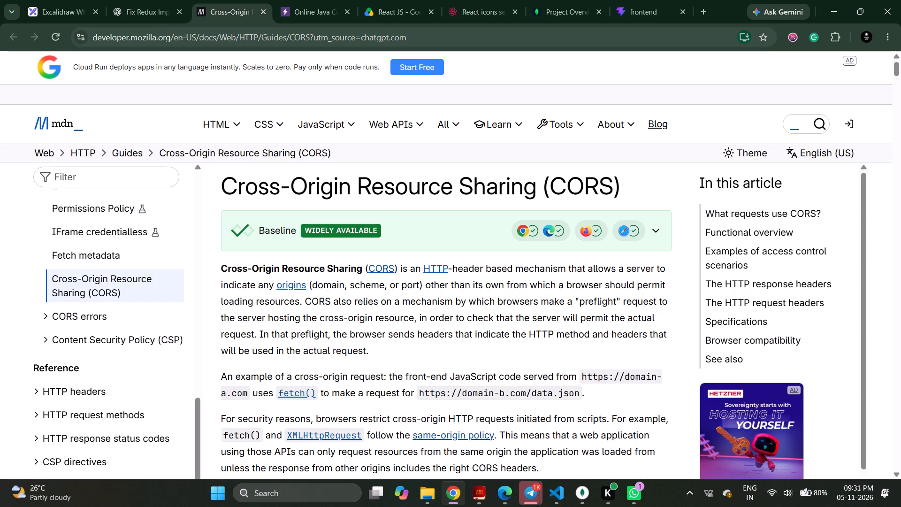
click(61, 2)
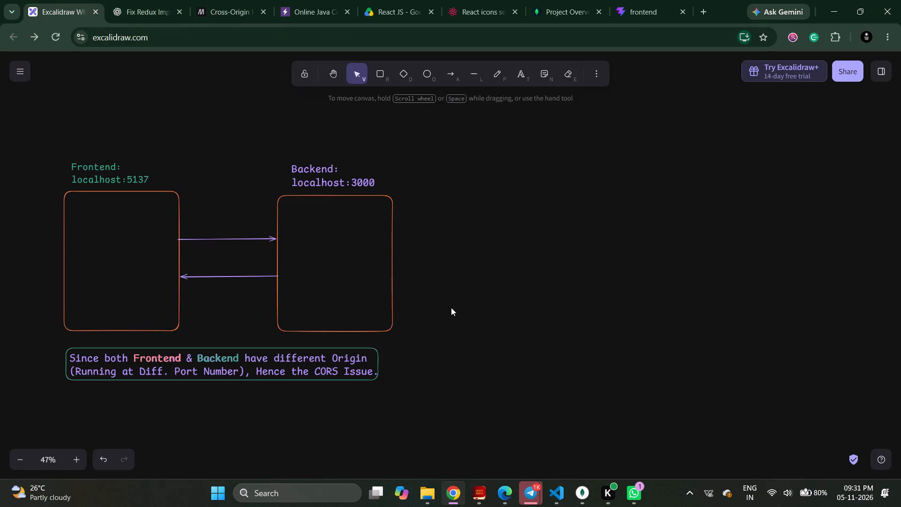
double_click(469, 299)
key(ctrl+v)
click(515, 319)
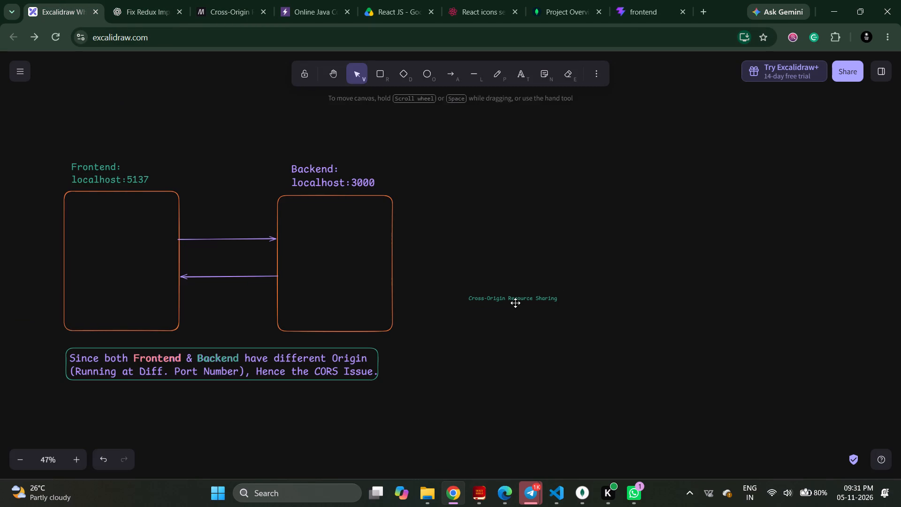
Enlarge the "Cross-Origin Resource Sharing" text, wrap it onto two lines, and place it level with the backend box's lower edge.
click(515, 303)
drag(532, 300, 519, 313)
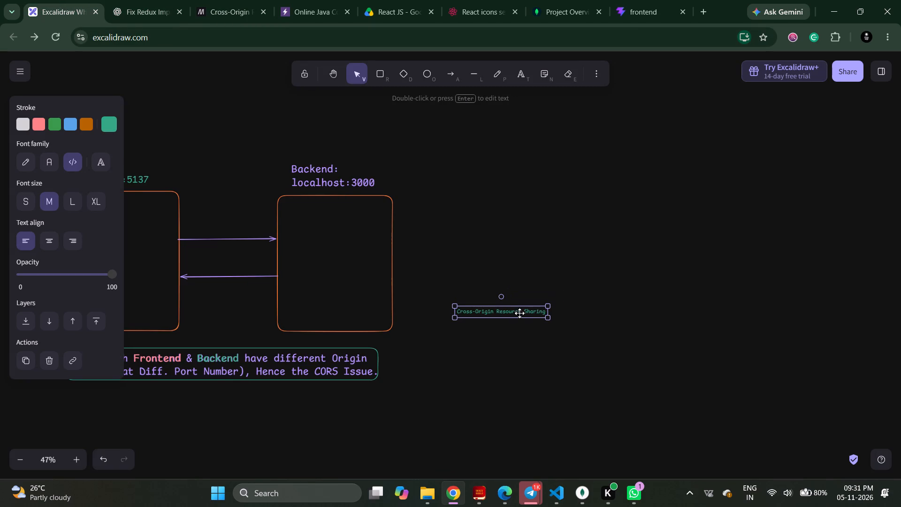
drag(519, 313, 518, 313)
drag(545, 319, 533, 323)
drag(586, 316, 542, 314)
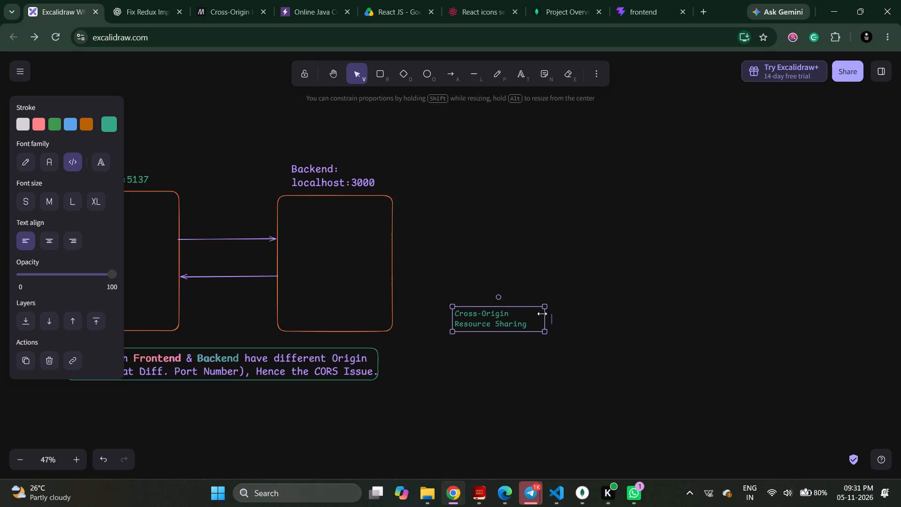
drag(542, 314, 528, 313)
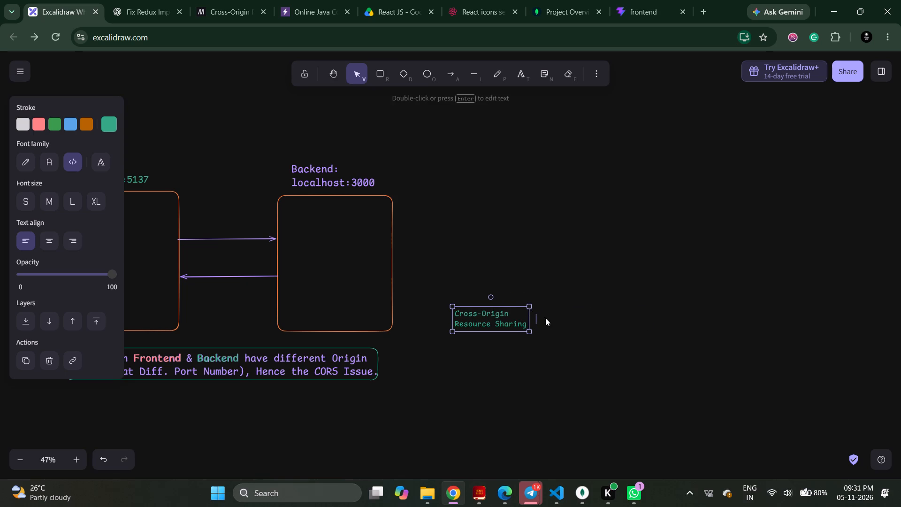
click(555, 318)
drag(510, 319, 508, 340)
click(505, 299)
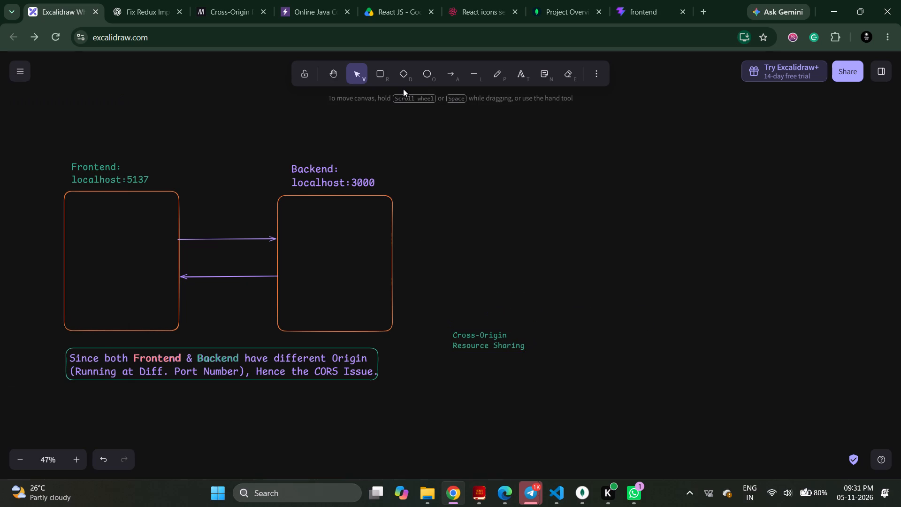
Draw a green ellipse around the "Cross-Origin Resource Sharing" text and nudge it so the text sits centred inside.
click(428, 79)
drag(446, 325, 524, 334)
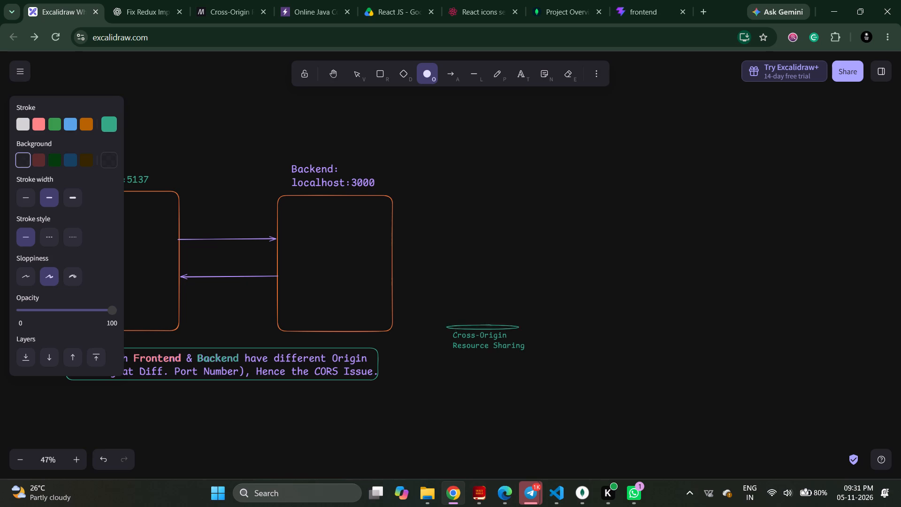
drag(524, 334, 534, 366)
click(482, 363)
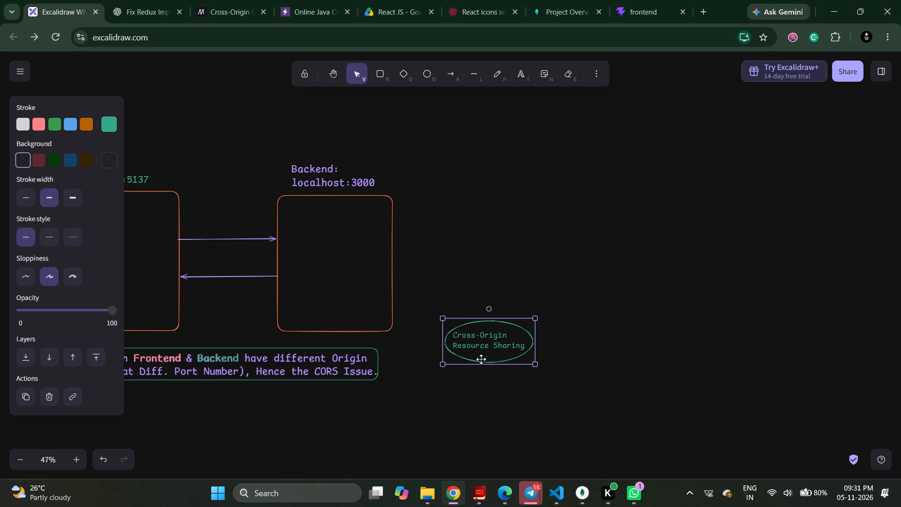
click(474, 390)
click(493, 366)
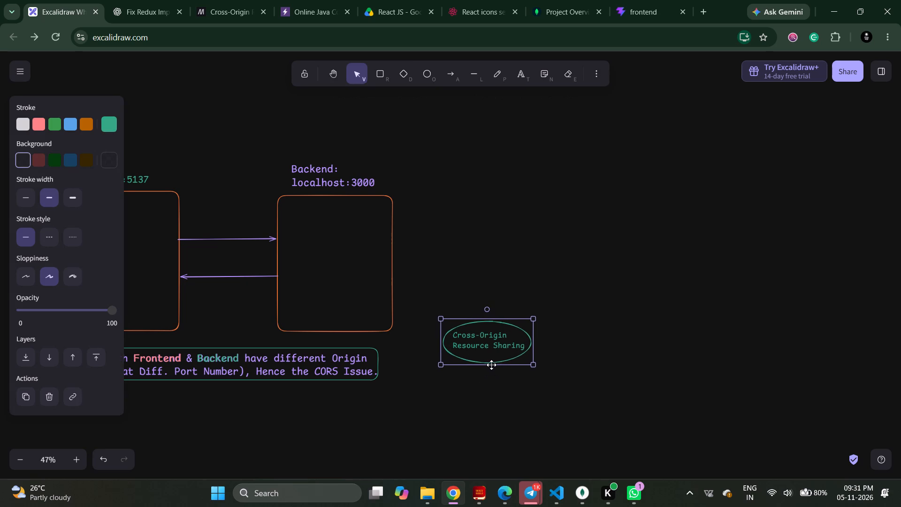
click(490, 383)
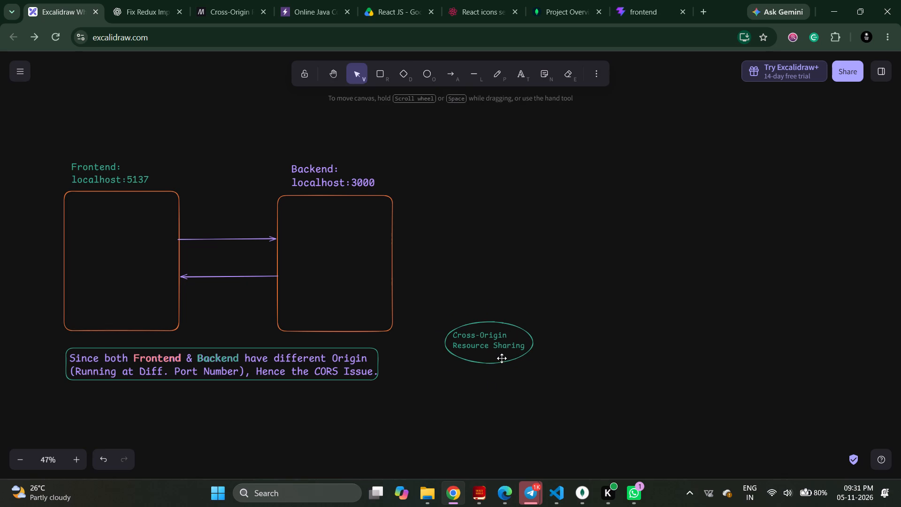
click(502, 359)
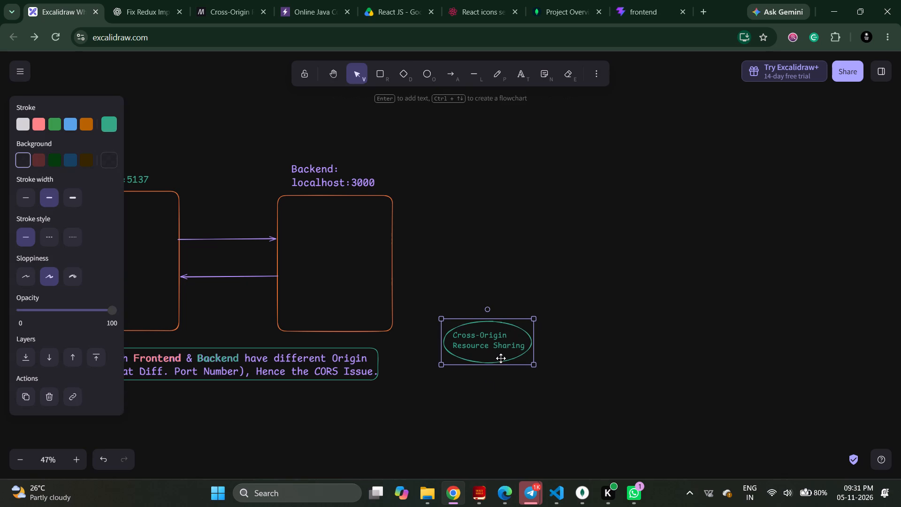
click(487, 398)
Group the ellipse with its "Cross-Origin Resource Sharing" text.
drag(435, 304, 575, 395)
scroll(109, 391, down, 5)
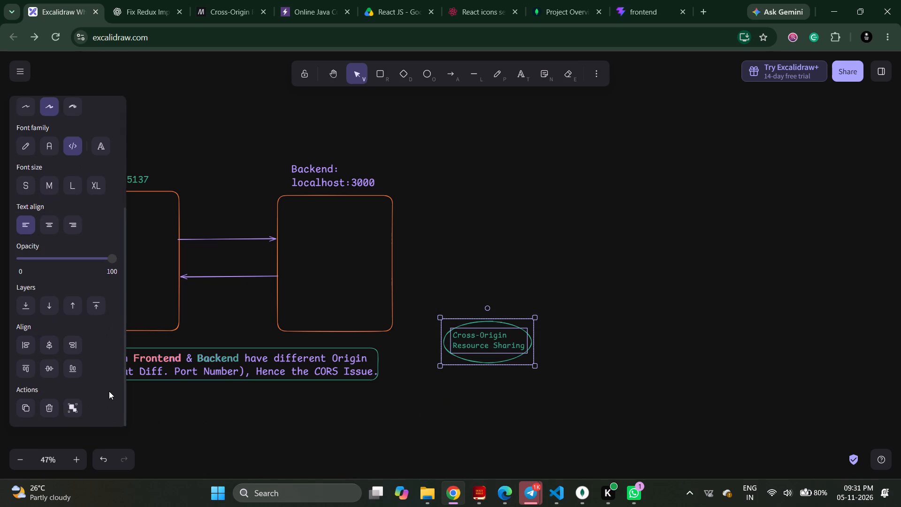
click(70, 407)
click(506, 425)
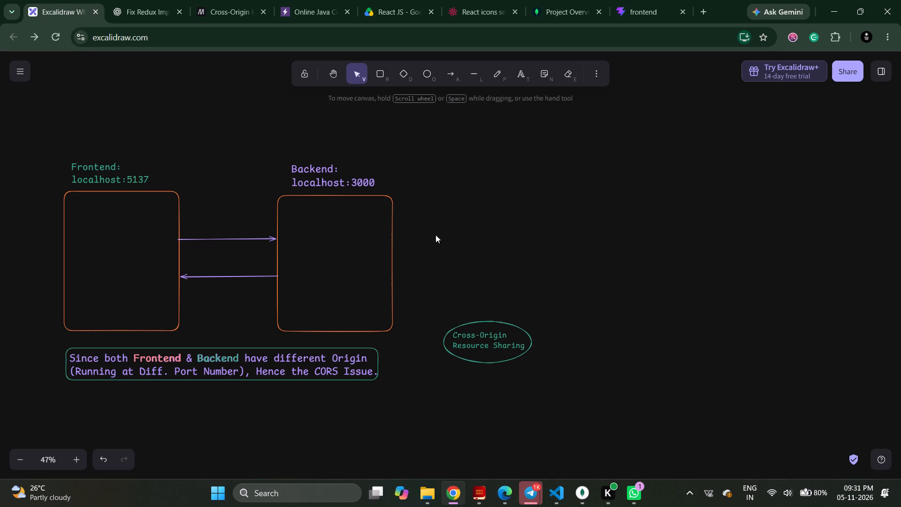
Draw a green arrow from the word "CORS" in the note to the ellipse, curving it downward between them.
click(455, 76)
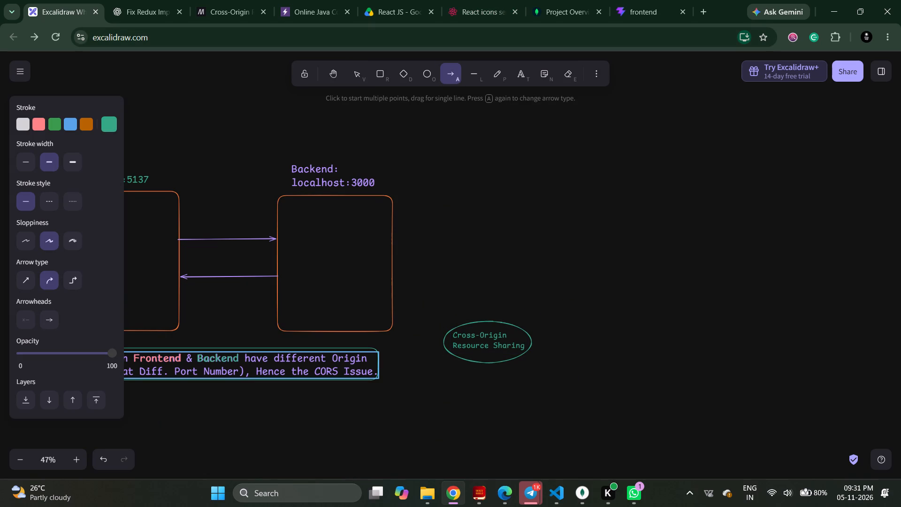
drag(326, 374, 438, 337)
drag(380, 355, 403, 382)
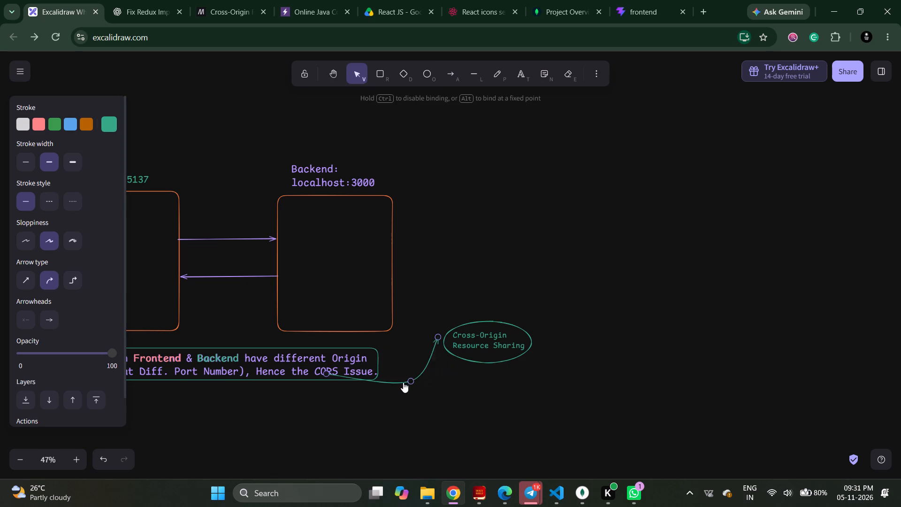
drag(403, 382, 403, 387)
click(393, 402)
click(337, 378)
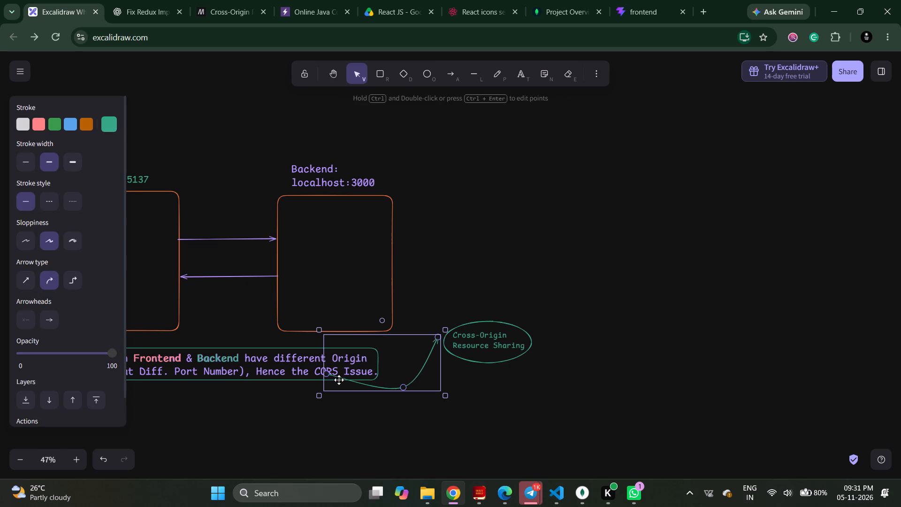
click(326, 376)
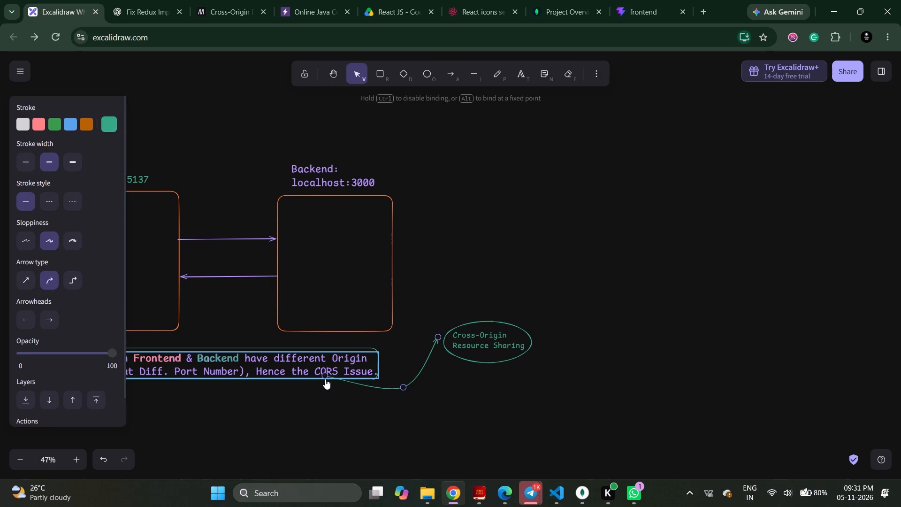
click(328, 415)
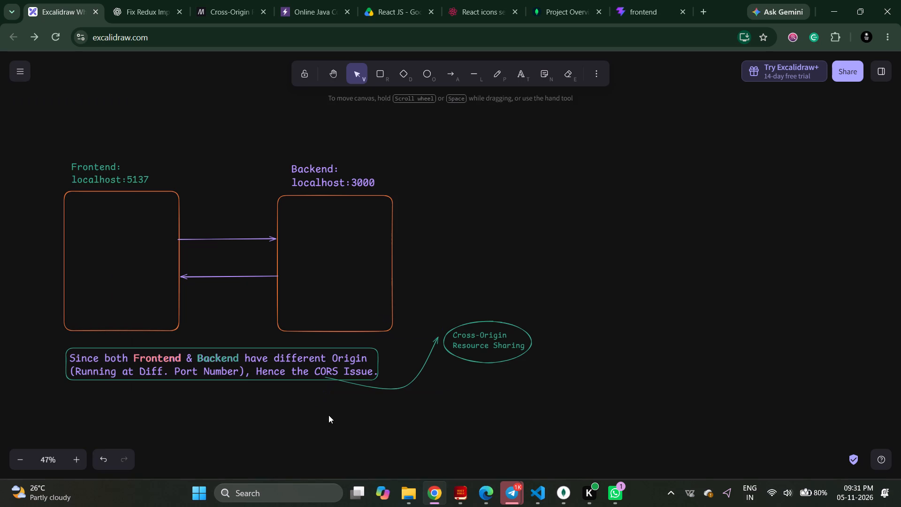
Add a separate "CORS" text below the note and enlarge it to roughly the note's text size.
double_click(321, 420)
text(CORS)
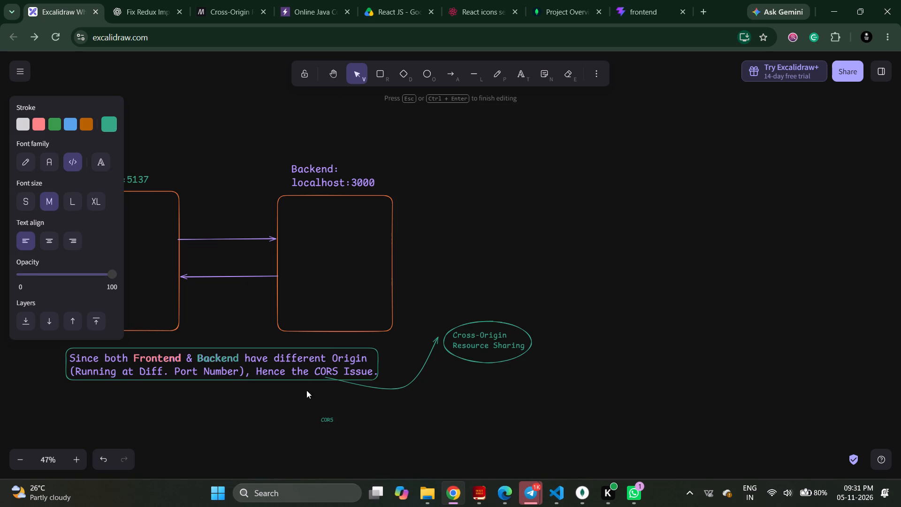
click(314, 431)
click(334, 425)
drag(335, 426, 336, 431)
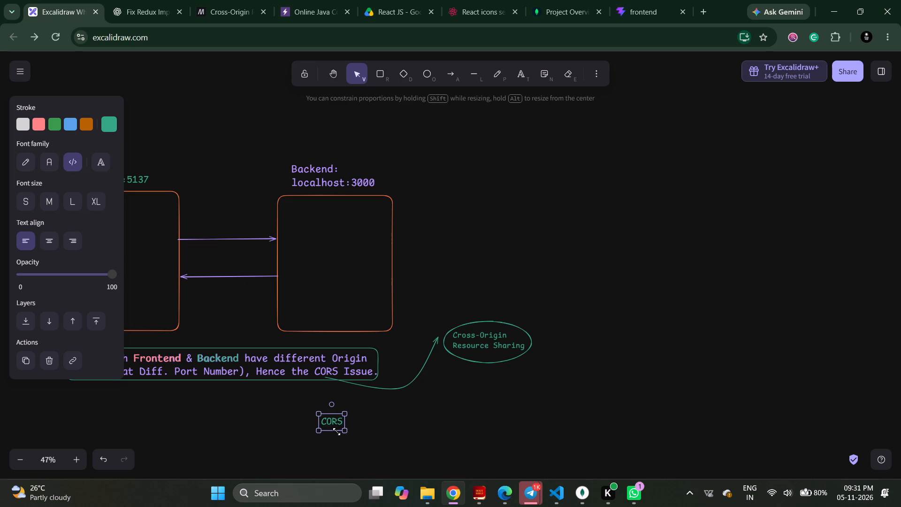
drag(336, 431, 337, 435)
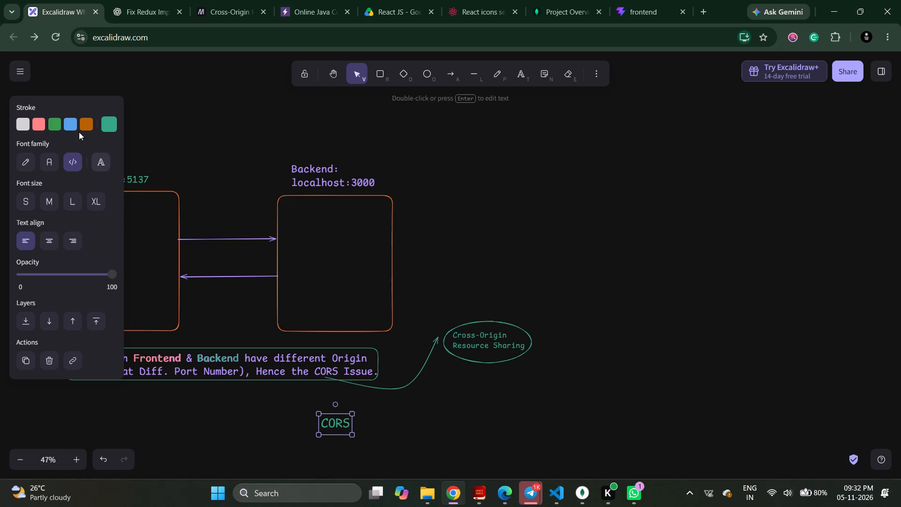
Color the separate "CORS" text orange and fit it exactly over the same word in the note.
click(87, 124)
drag(338, 429, 330, 376)
click(344, 383)
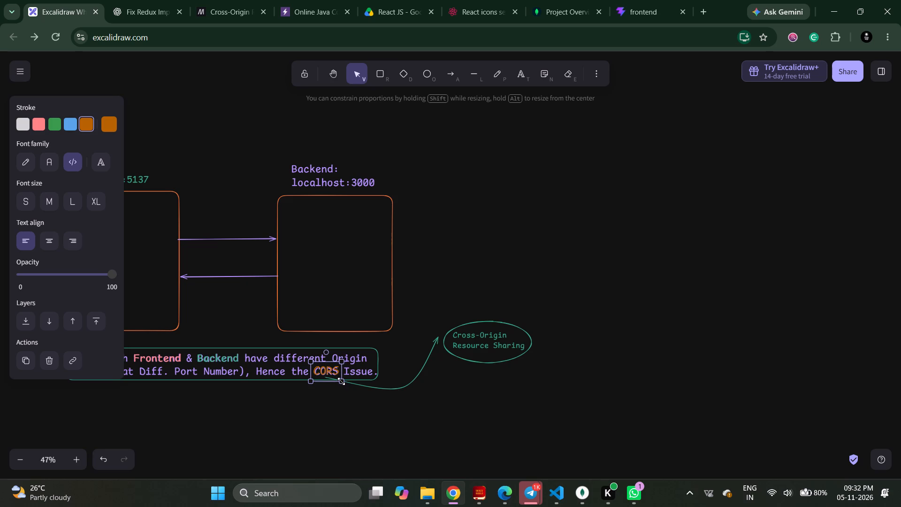
click(331, 371)
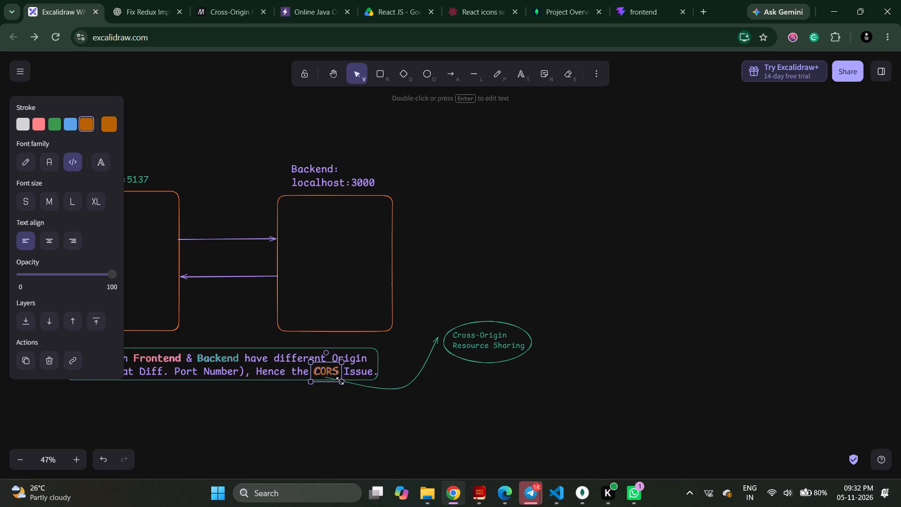
click(342, 382)
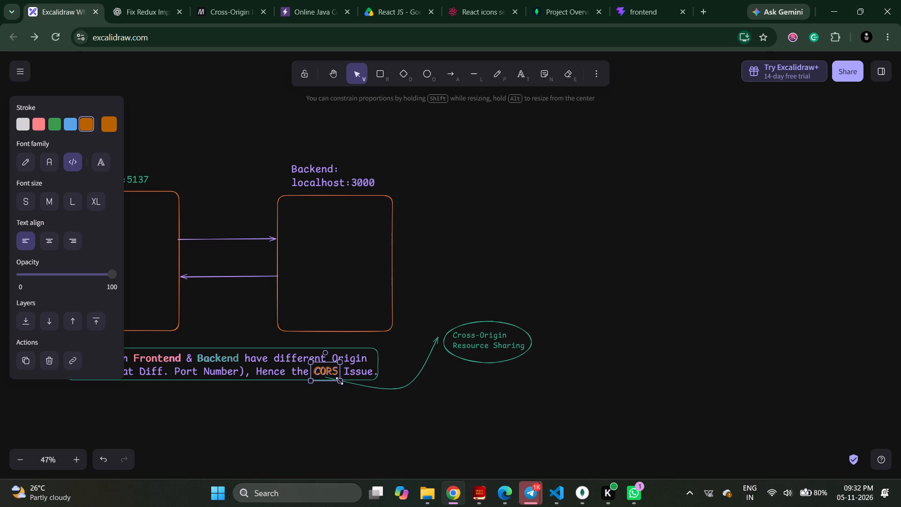
click(334, 370)
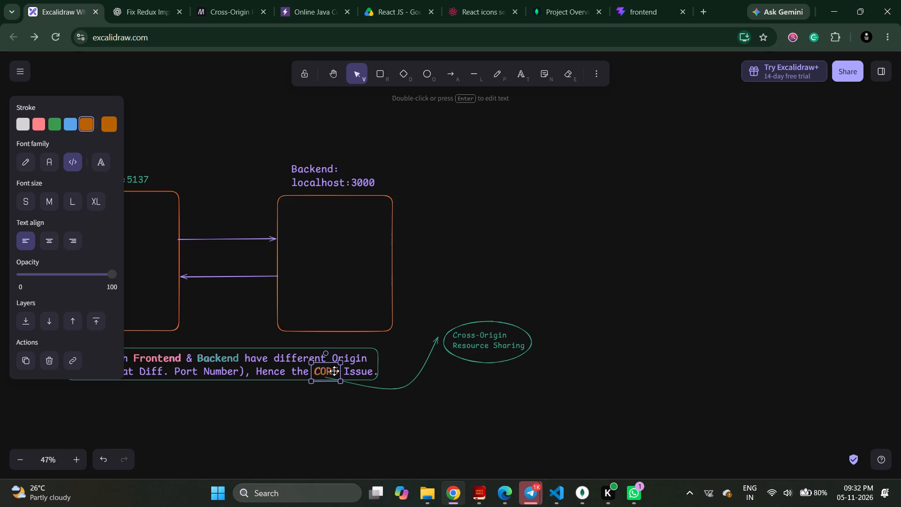
click(324, 408)
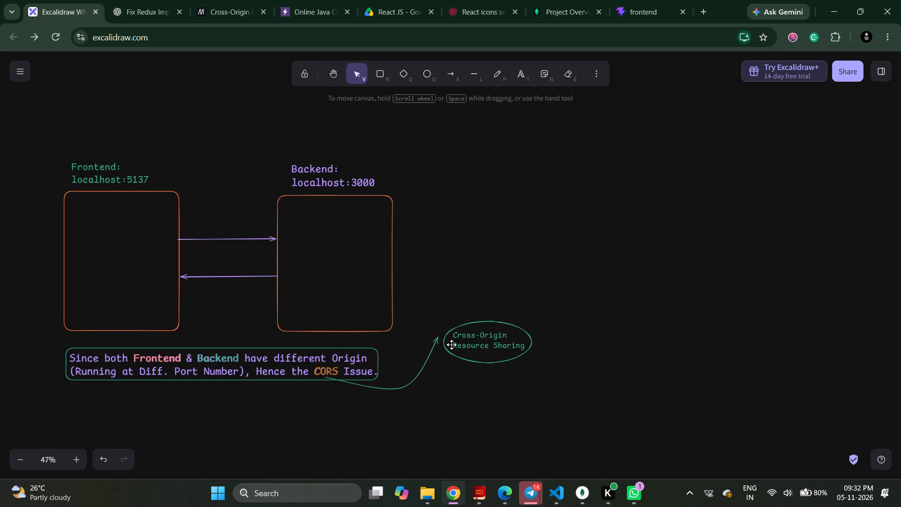
Attach the curved arrow's head to the ellipse and move the grouped ellipse closer to the note.
click(490, 342)
click(432, 351)
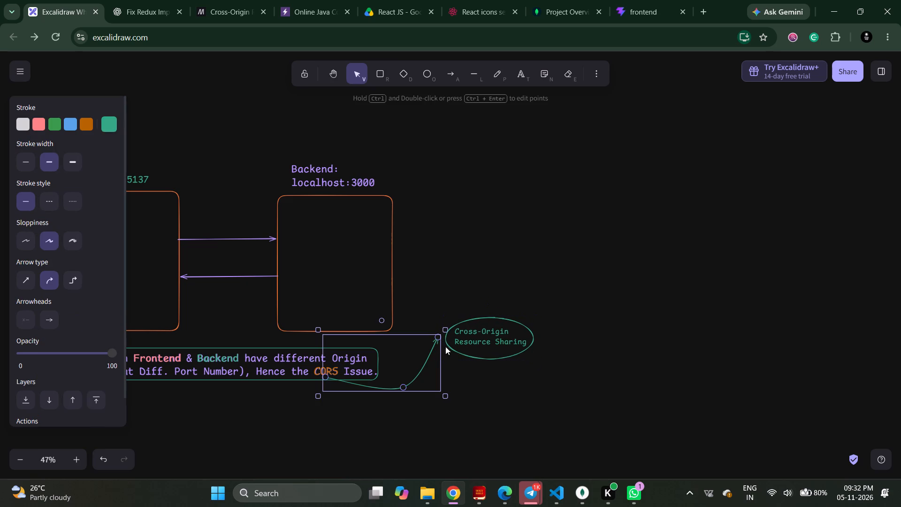
drag(442, 338, 447, 348)
drag(482, 344, 450, 351)
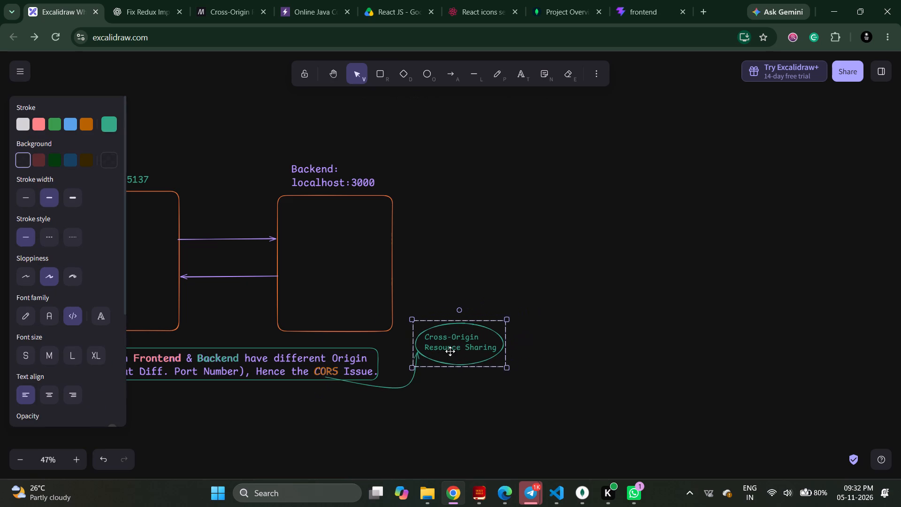
drag(450, 351, 448, 348)
click(458, 380)
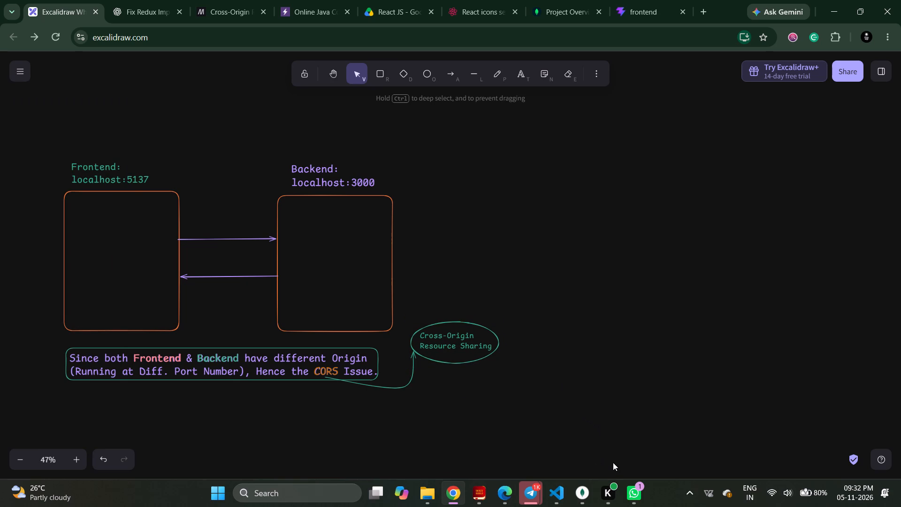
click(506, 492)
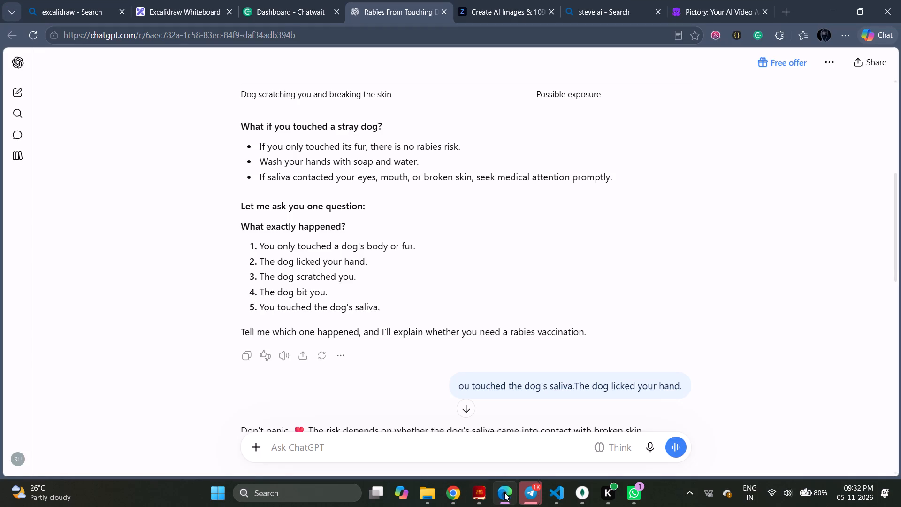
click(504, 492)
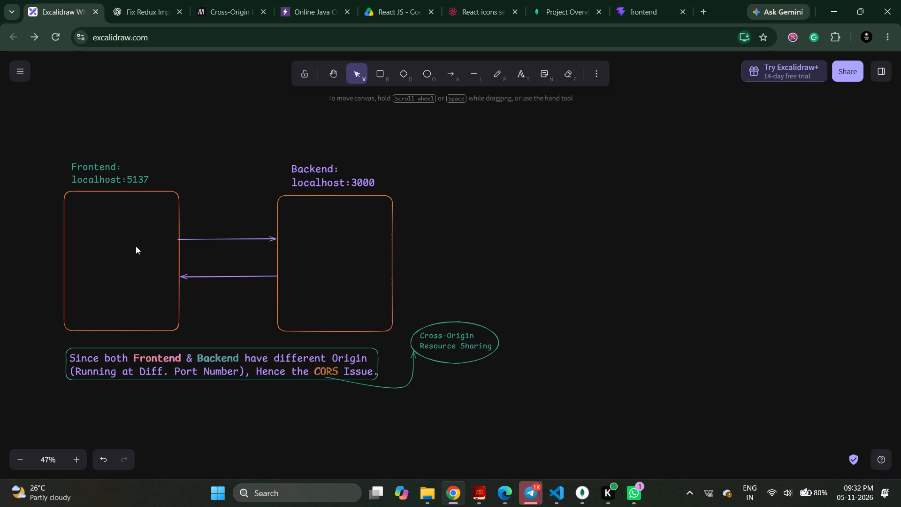
Switch to MDN's CORS article, open its linked Origin glossary entry, and read how origin is defined by scheme, hostname and port.
click(218, 18)
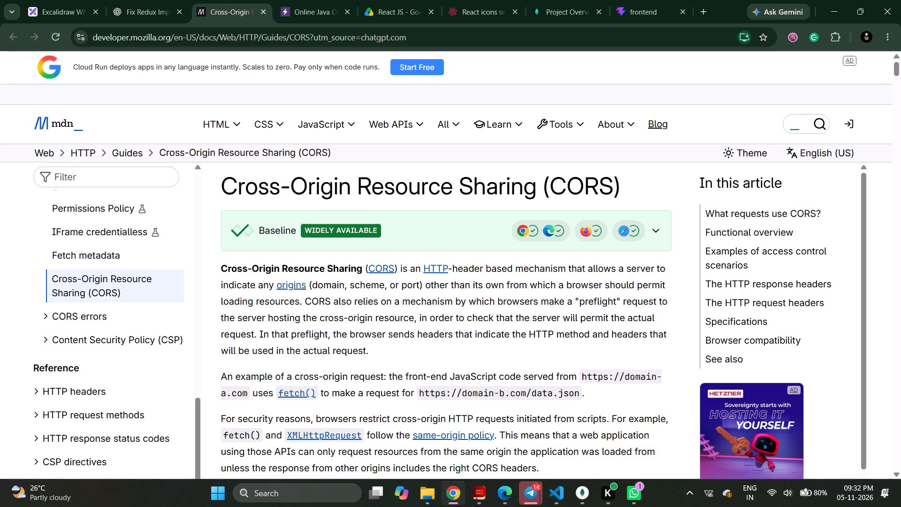
click(372, 285)
click(294, 285)
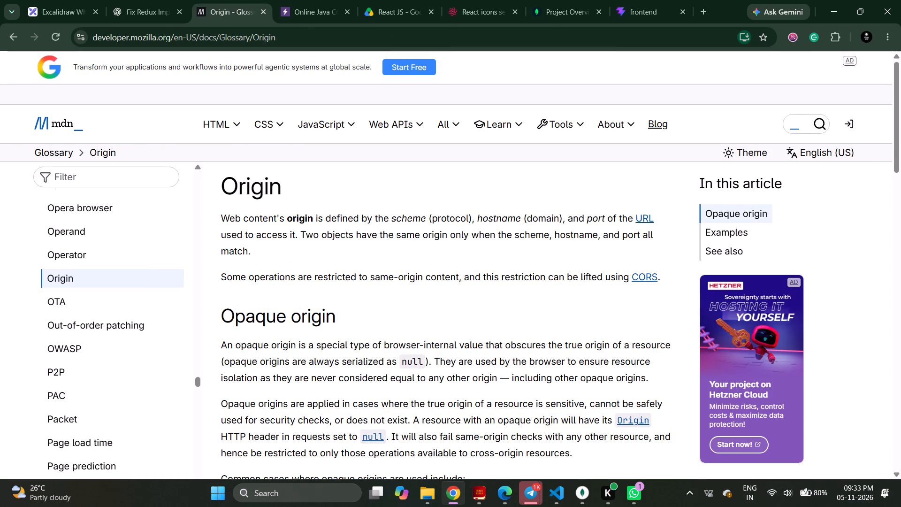
click(545, 221)
click(593, 222)
click(621, 221)
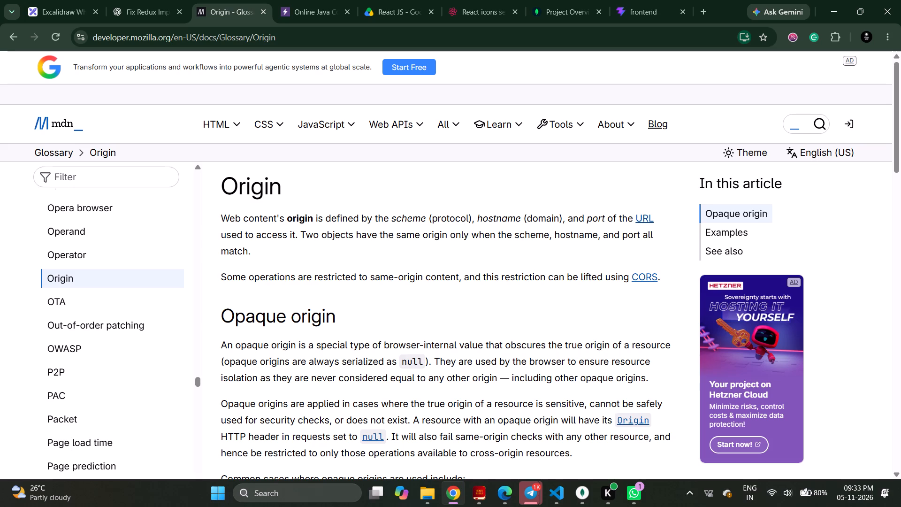
click(274, 242)
click(292, 242)
click(329, 242)
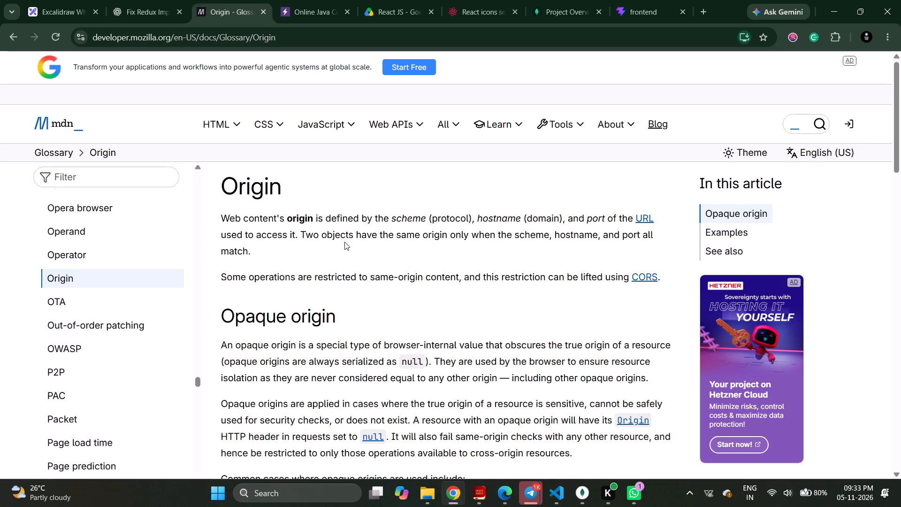
click(344, 242)
click(362, 239)
click(387, 238)
click(426, 238)
click(449, 238)
click(362, 220)
click(382, 222)
double_click(406, 222)
click(412, 245)
drag(425, 219, 391, 215)
click(397, 243)
Read the same-origin URL examples in the Examples section of the Origin entry.
scroll(397, 244, down, 3)
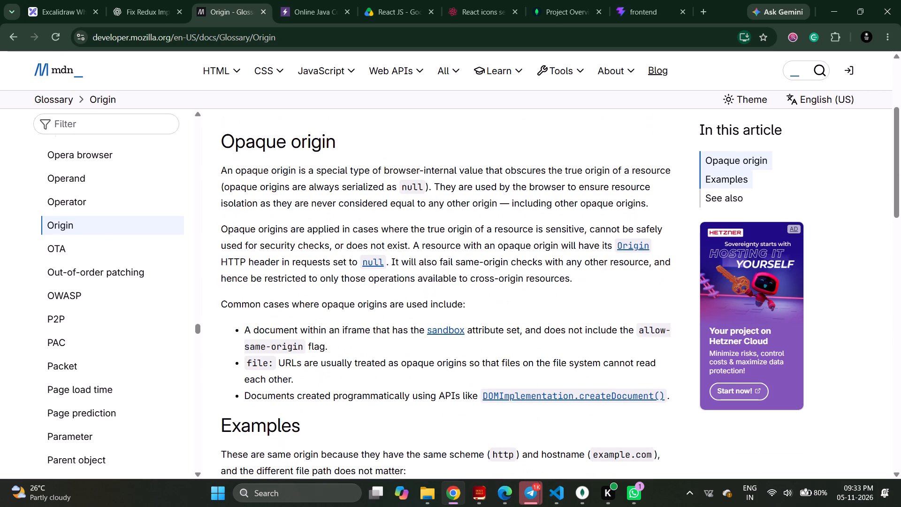
scroll(437, 235, down, 2)
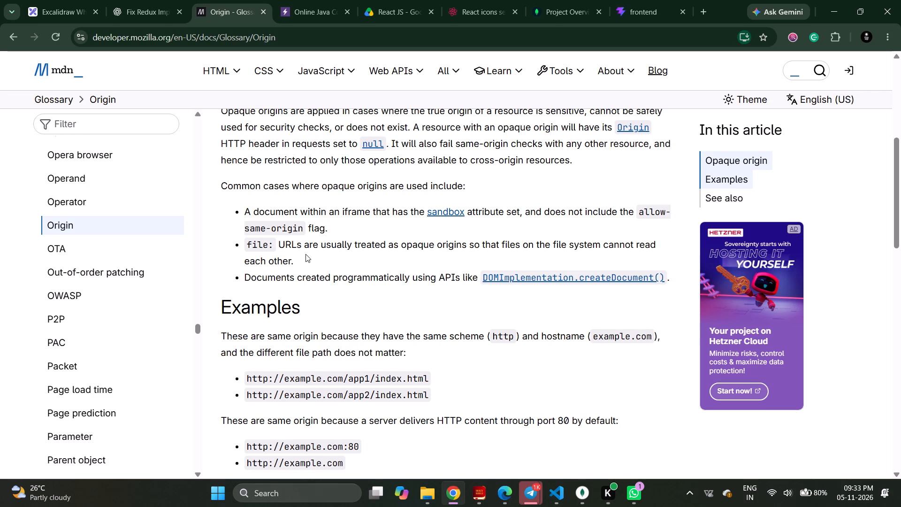
scroll(321, 250, down, 2)
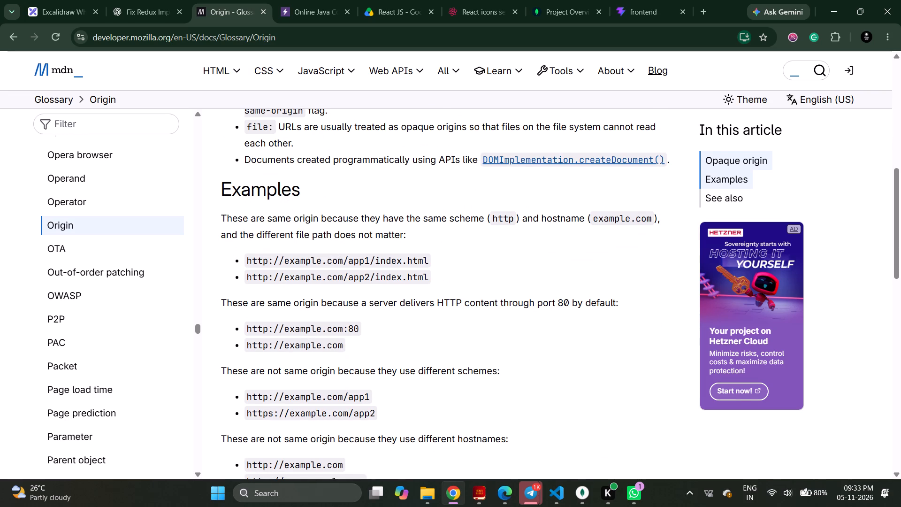
click(356, 263)
drag(328, 257, 466, 259)
click(459, 294)
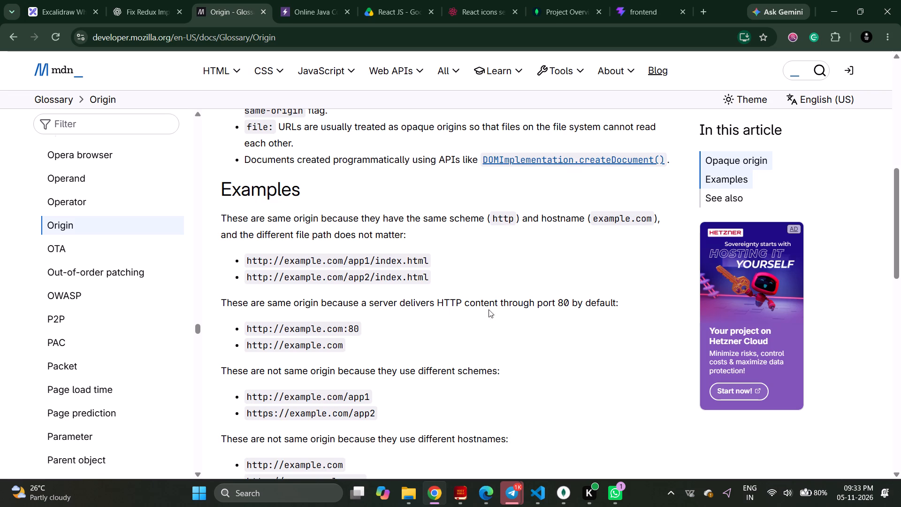
click(592, 307)
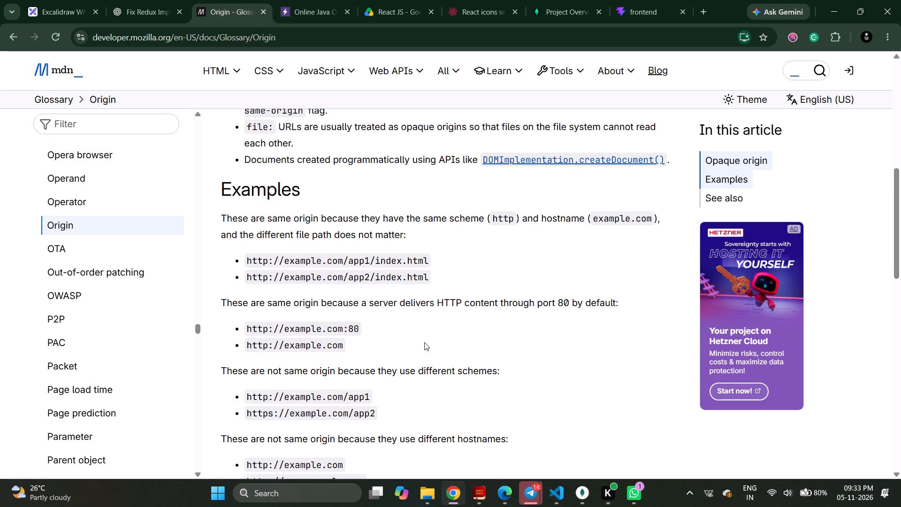
Examine the not-same-origin examples for different schemes, hostnames and ports, and return to the top of the Origin entry.
scroll(438, 339, down, 1)
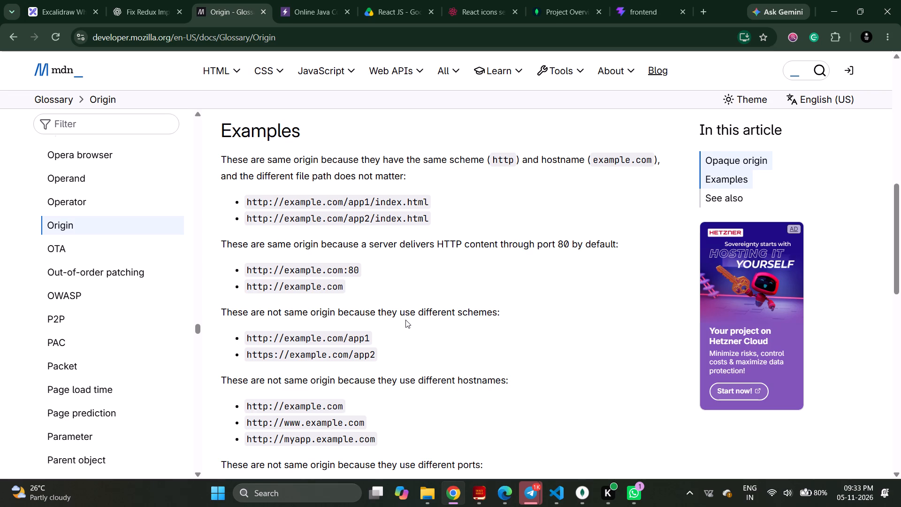
click(372, 316)
click(409, 317)
click(450, 317)
click(477, 317)
scroll(397, 358, down, 1)
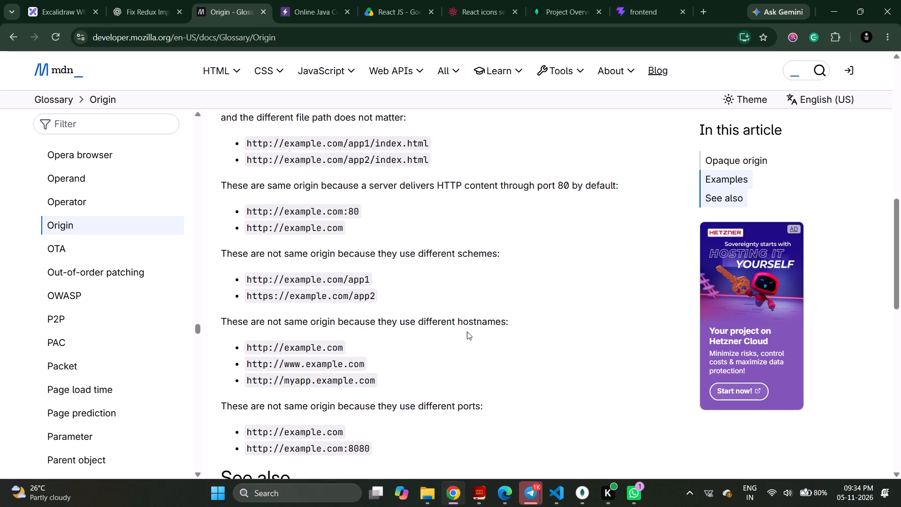
triple_click(314, 351)
click(370, 356)
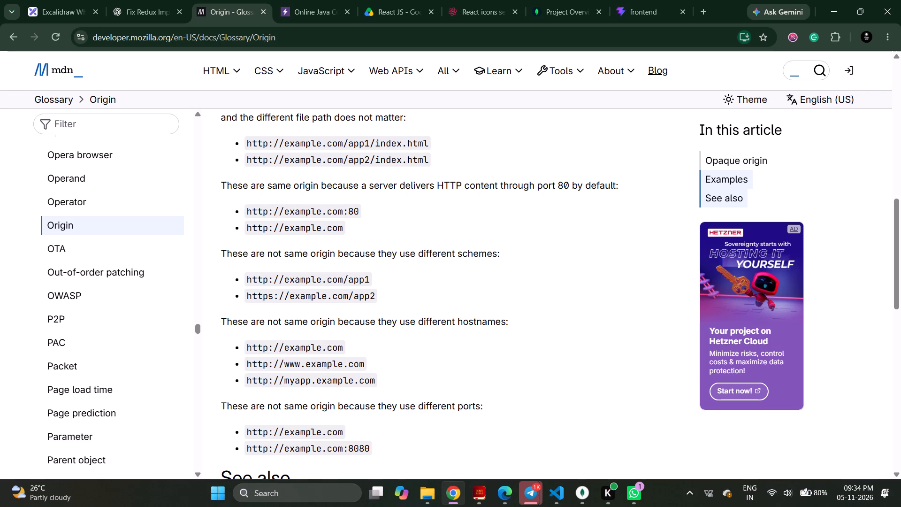
click(344, 366)
click(351, 380)
click(355, 388)
scroll(437, 370, down, 2)
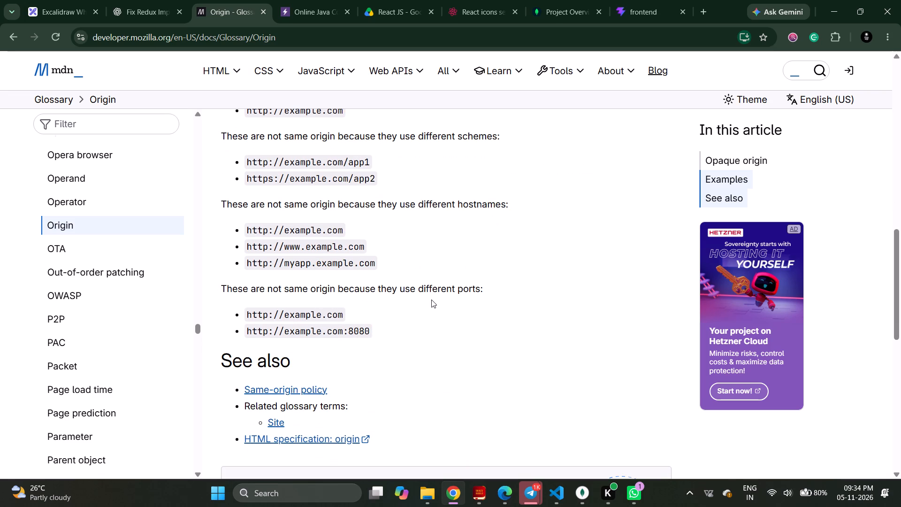
scroll(427, 309, down, 4)
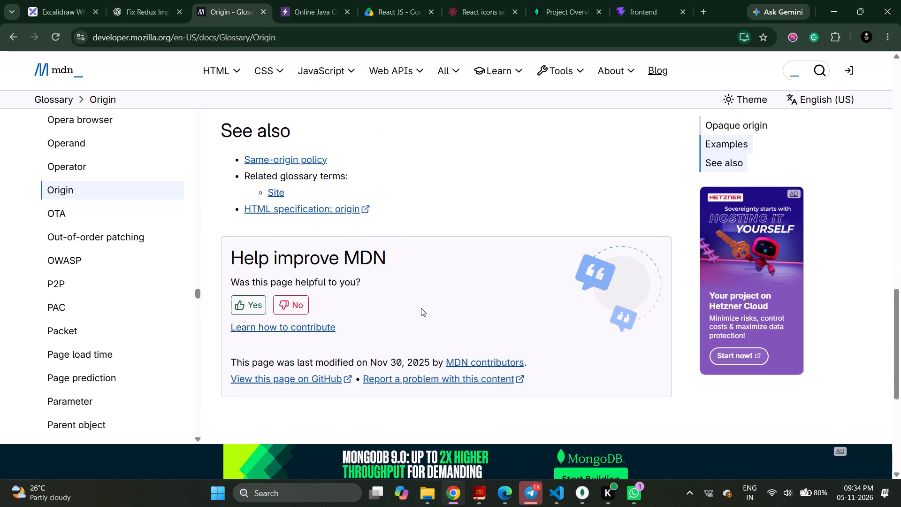
scroll(421, 308, down, 1)
scroll(420, 308, up, 5)
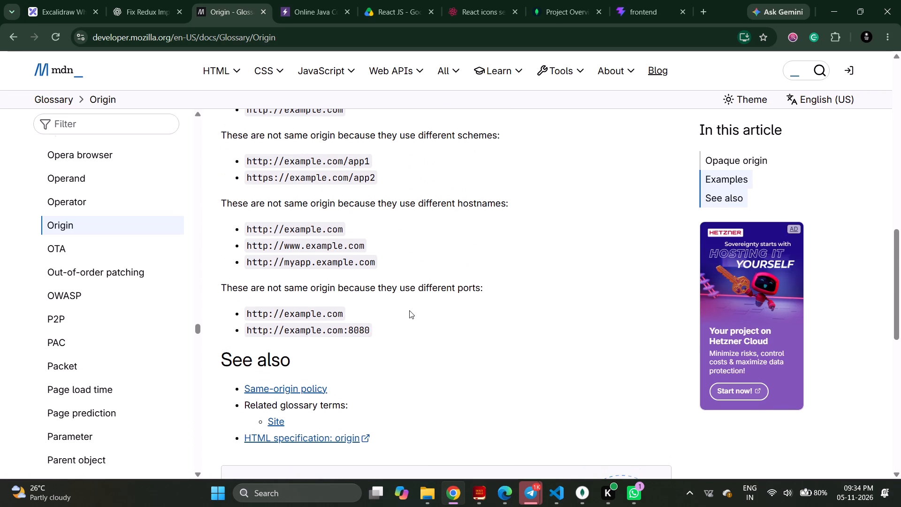
scroll(422, 320, up, 5)
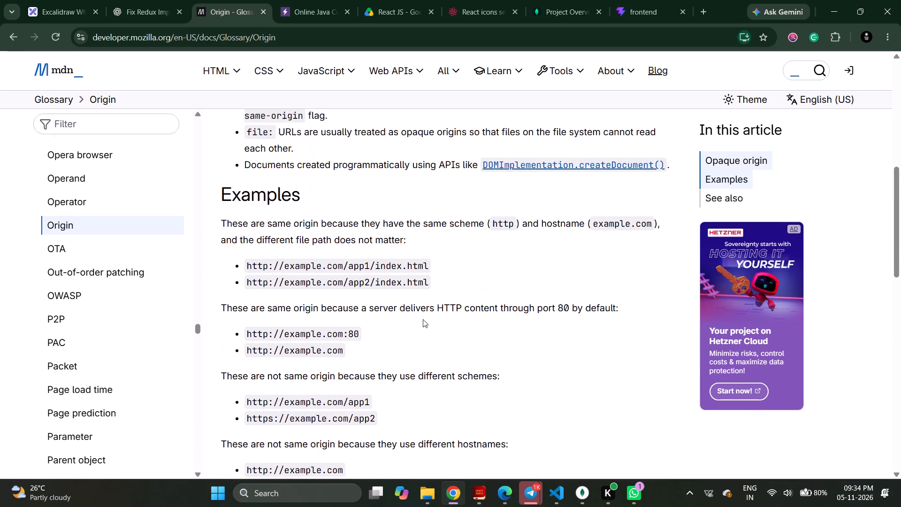
scroll(423, 319, up, 1)
click(408, 339)
scroll(408, 349, up, 3)
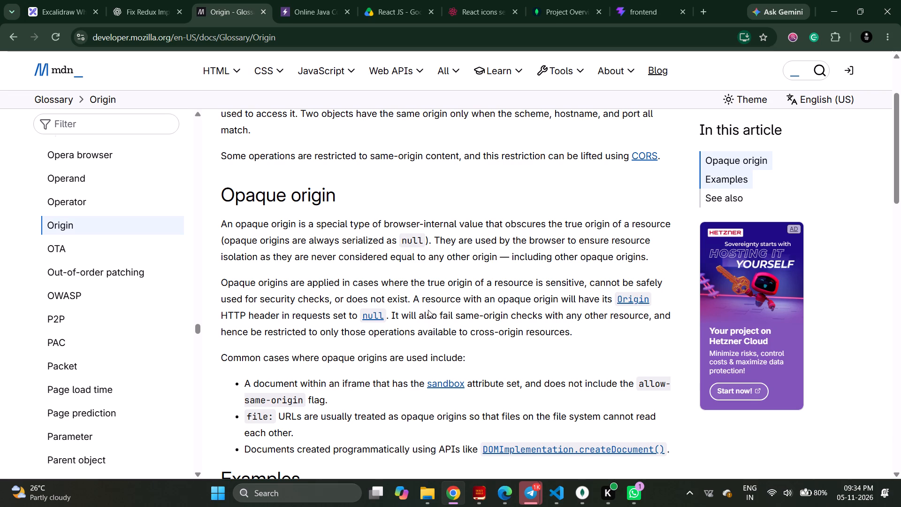
scroll(421, 309, up, 4)
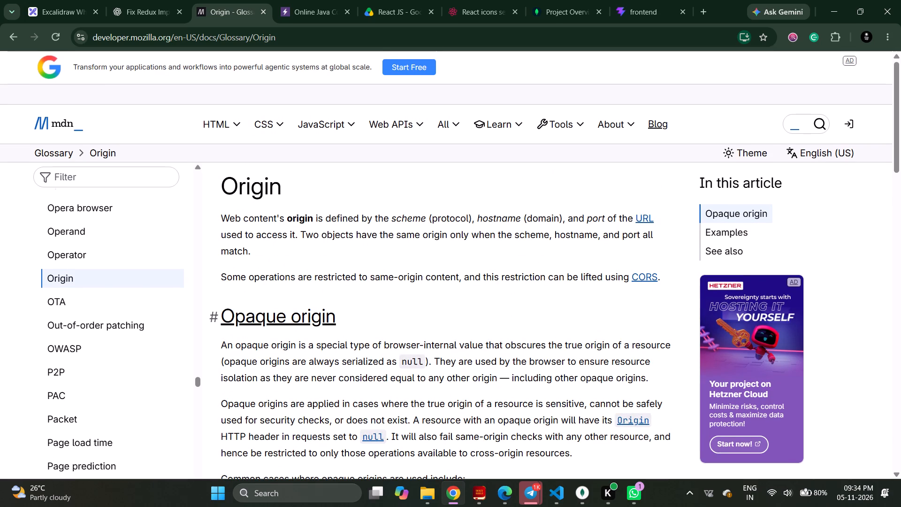
Go back to the CORS article and review the "(domain, scheme, or port)" wording in its opening paragraph.
click(13, 38)
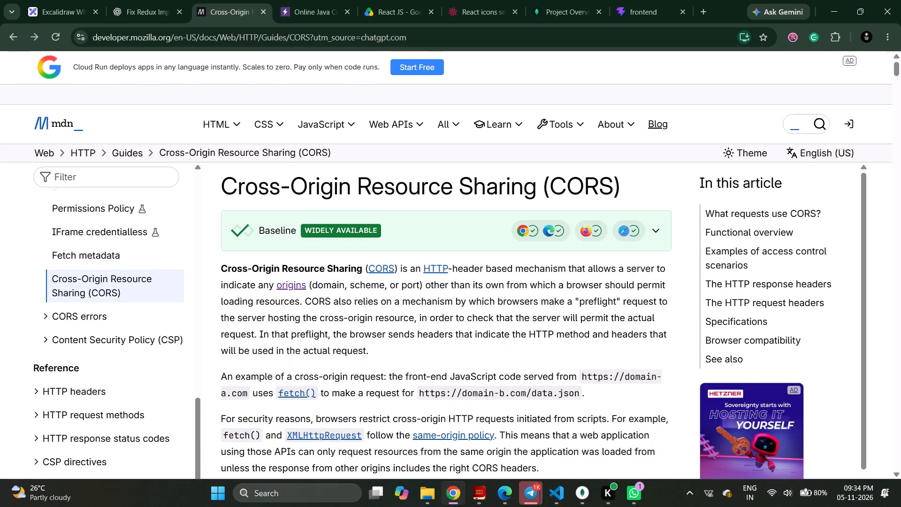
click(363, 326)
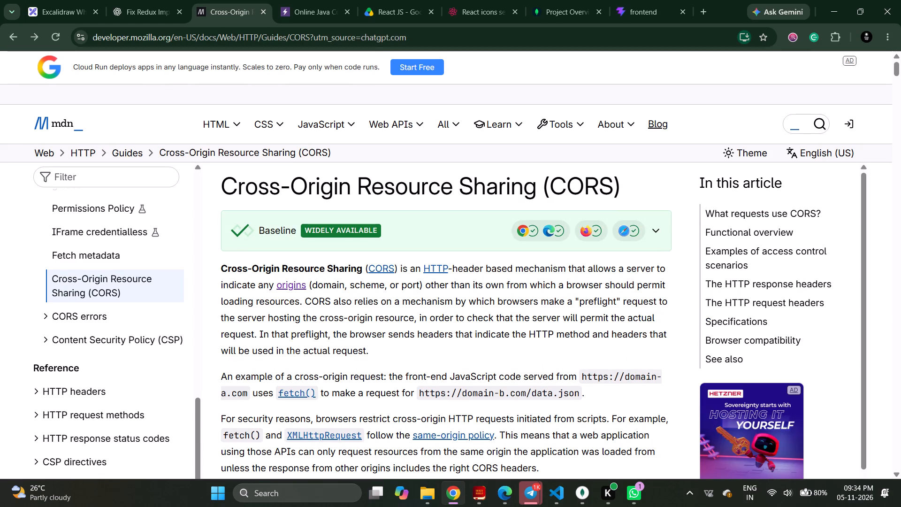
click(335, 284)
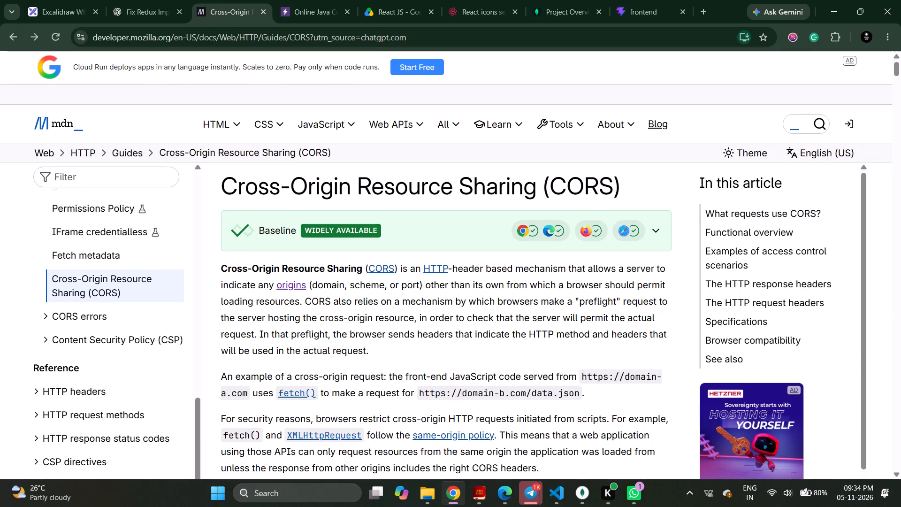
double_click(366, 283)
click(373, 308)
double_click(406, 289)
click(406, 308)
Reopen the Origin entry and copy the definition from "origin is defined by the scheme" through "port of the URL".
click(295, 284)
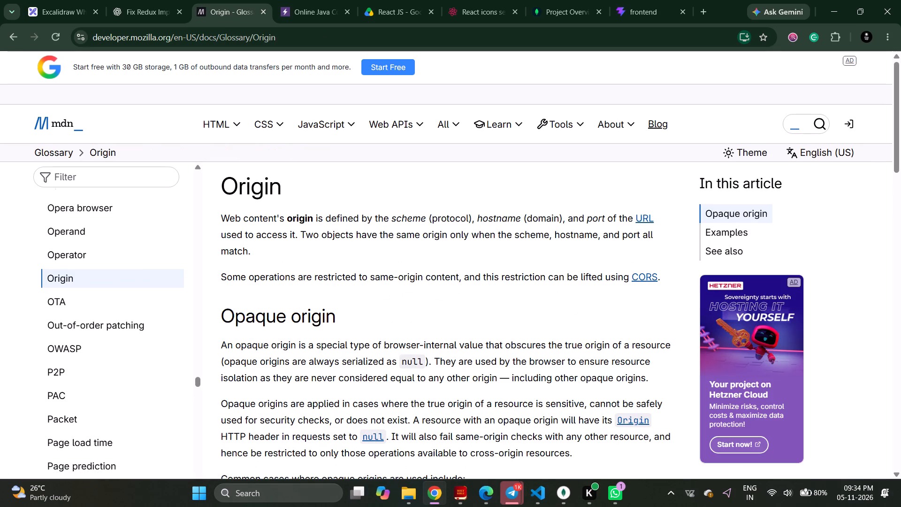
drag(287, 218, 473, 216)
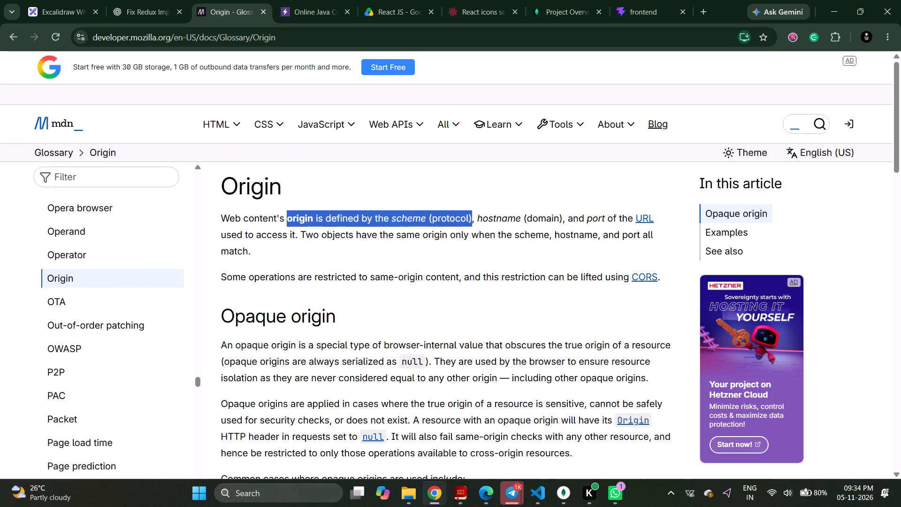
drag(473, 216, 612, 220)
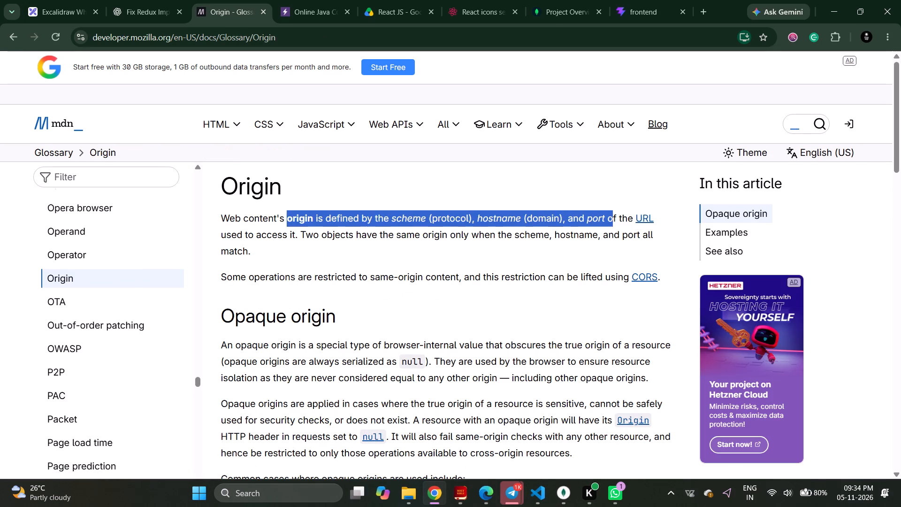
drag(612, 220, 616, 218)
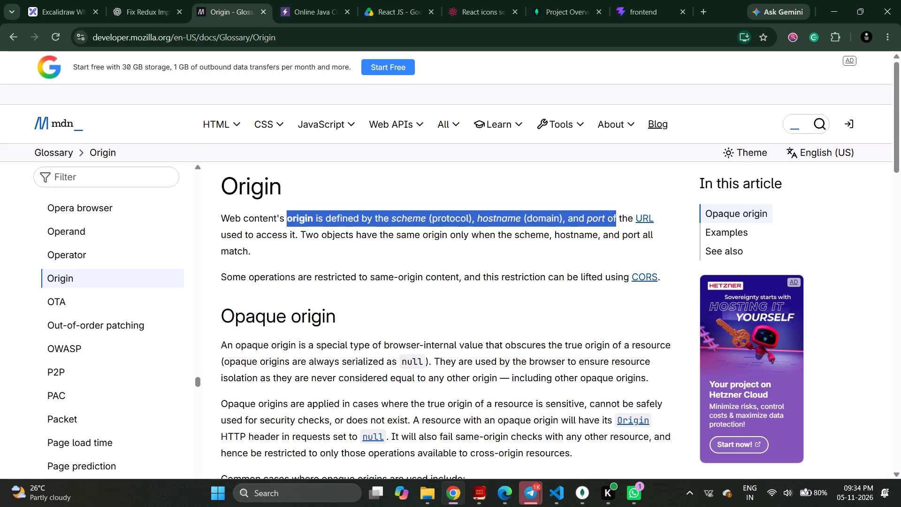
drag(616, 218, 306, 238)
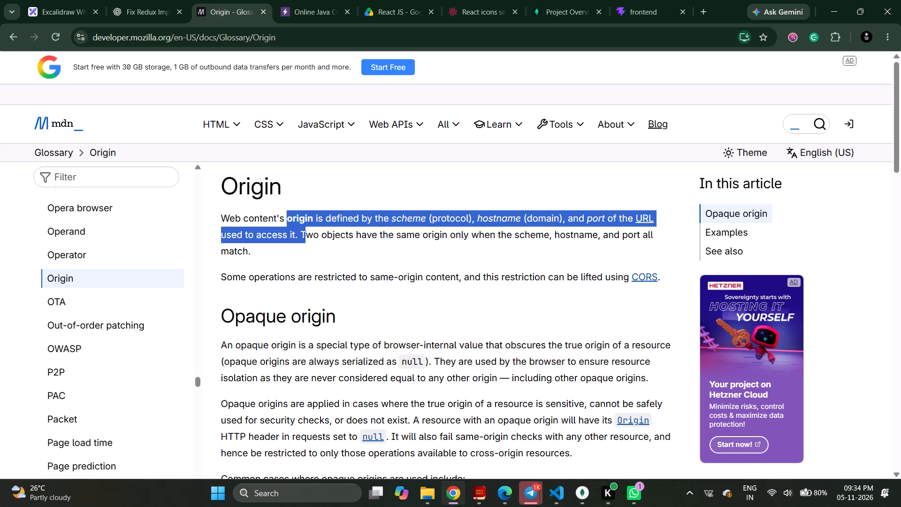
drag(306, 238, 664, 210)
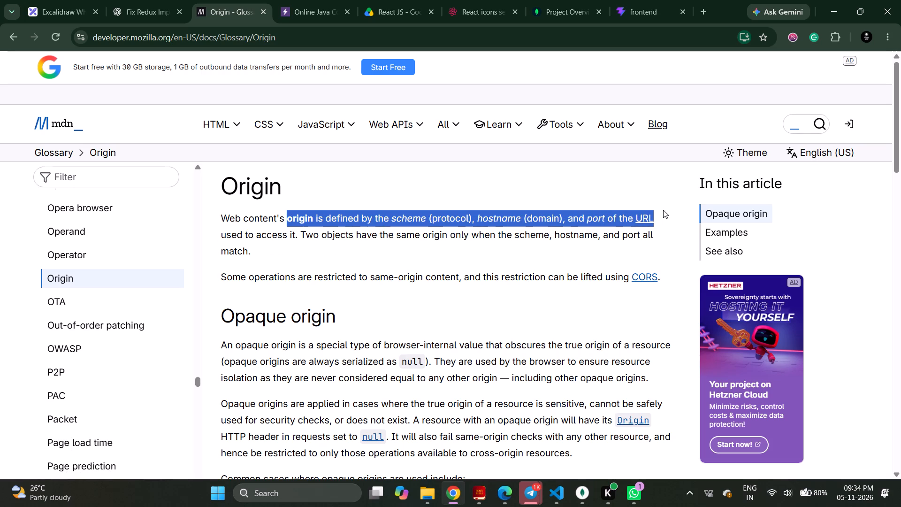
key(ctrl+c)
click(660, 214)
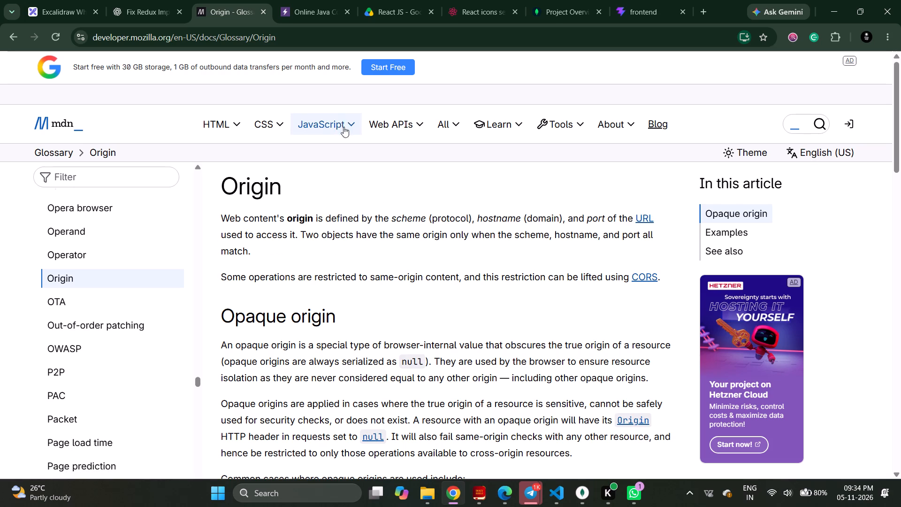
Paste the copied origin definition onto the Excalidraw canvas beside the Backend box, wrap it onto three lines and enlarge the text.
click(64, 9)
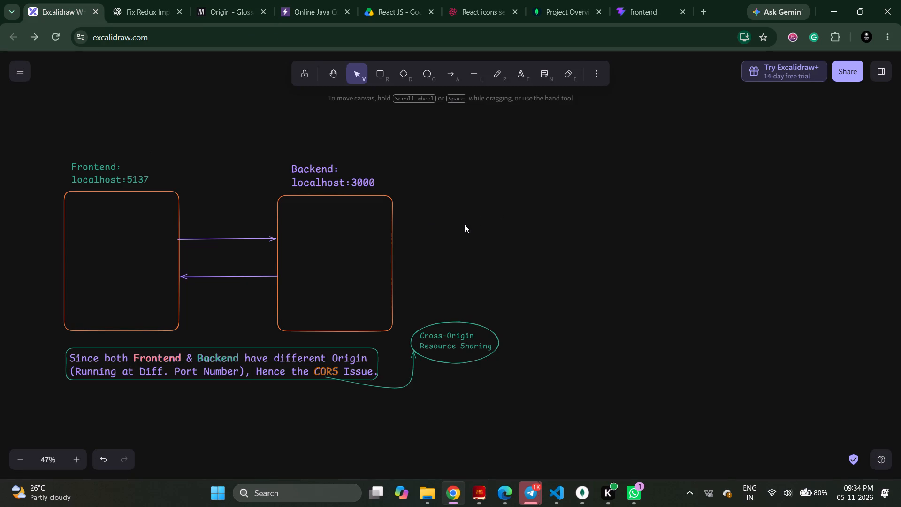
double_click(452, 270)
key(ctrl+v)
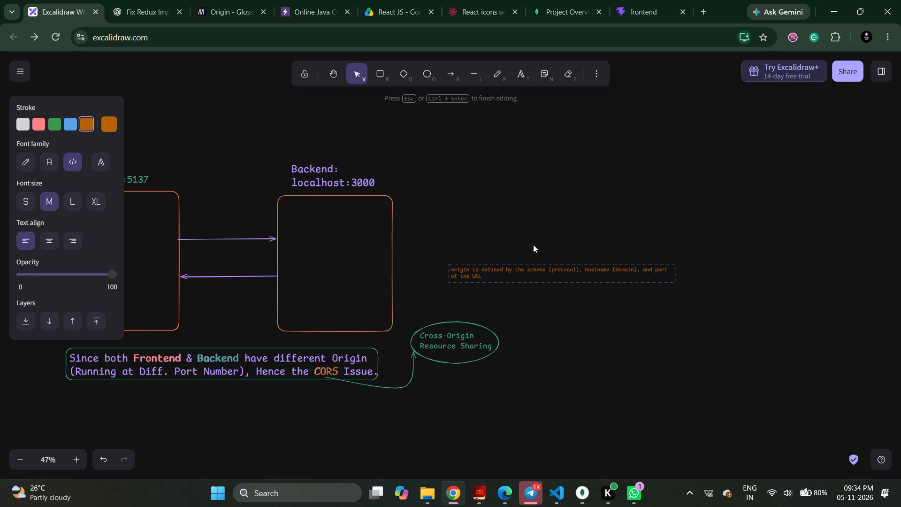
double_click(674, 271)
click(662, 283)
drag(676, 272, 654, 272)
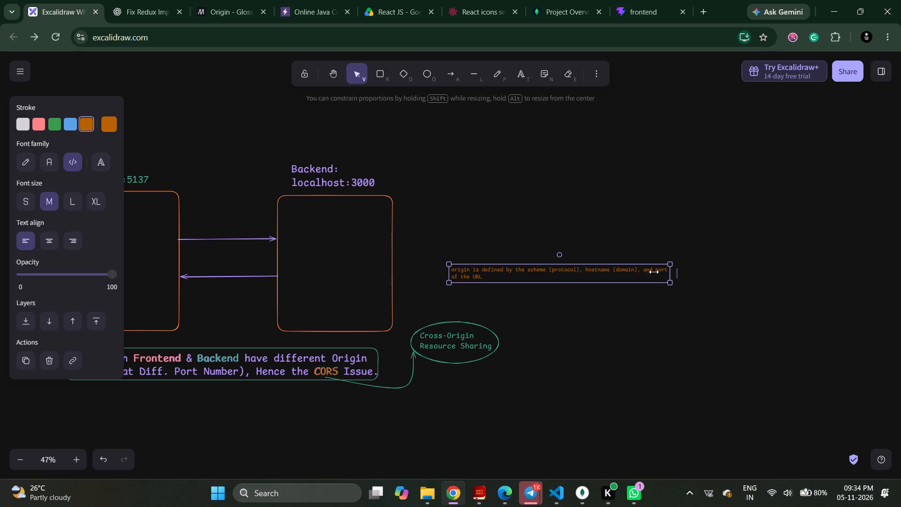
drag(654, 272, 551, 268)
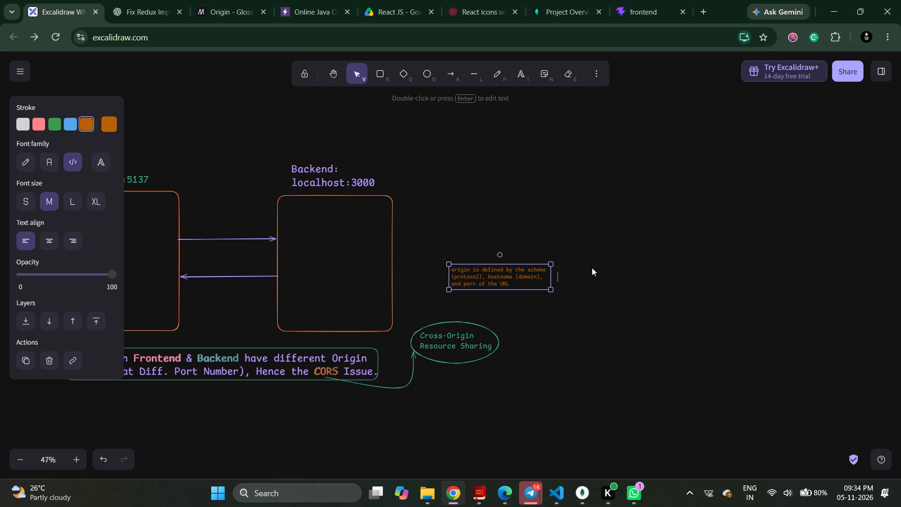
drag(547, 289, 555, 299)
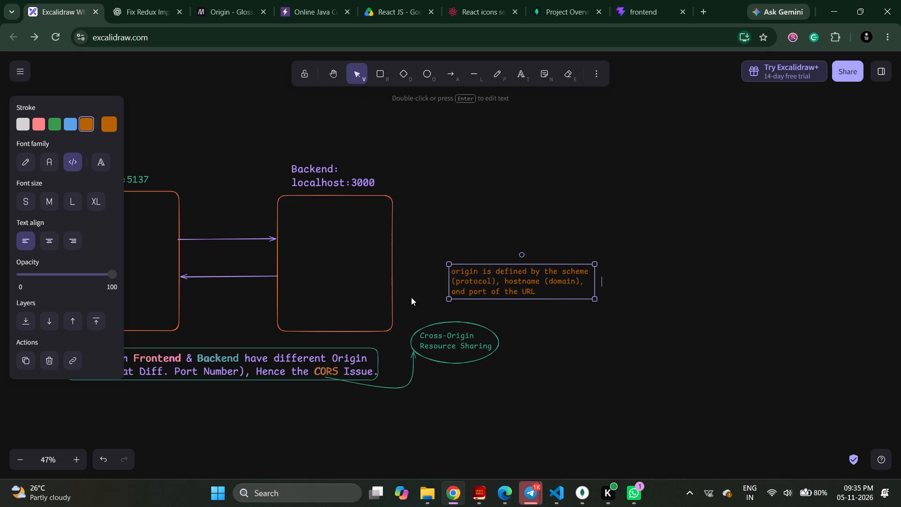
Recolour the origin definition text pink (#c2255c) and narrow its text box slightly, keeping three lines.
click(104, 126)
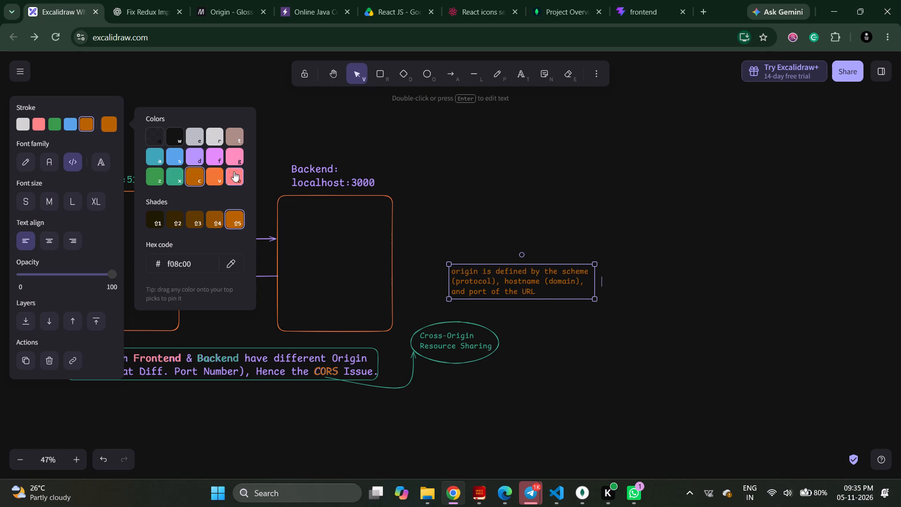
click(214, 174)
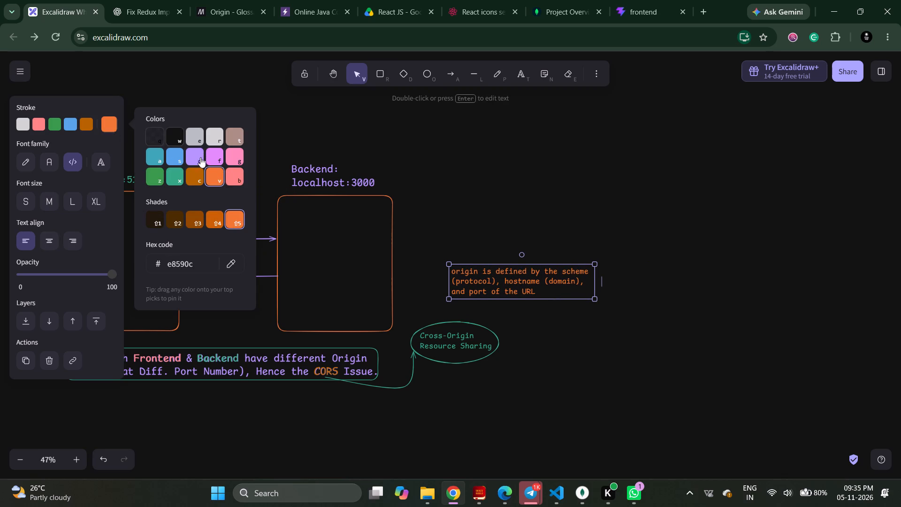
click(160, 154)
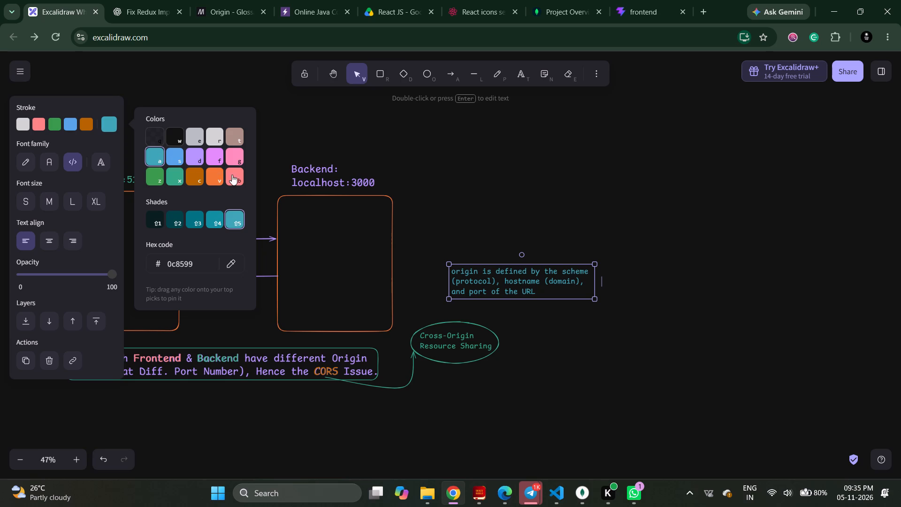
click(238, 175)
click(240, 153)
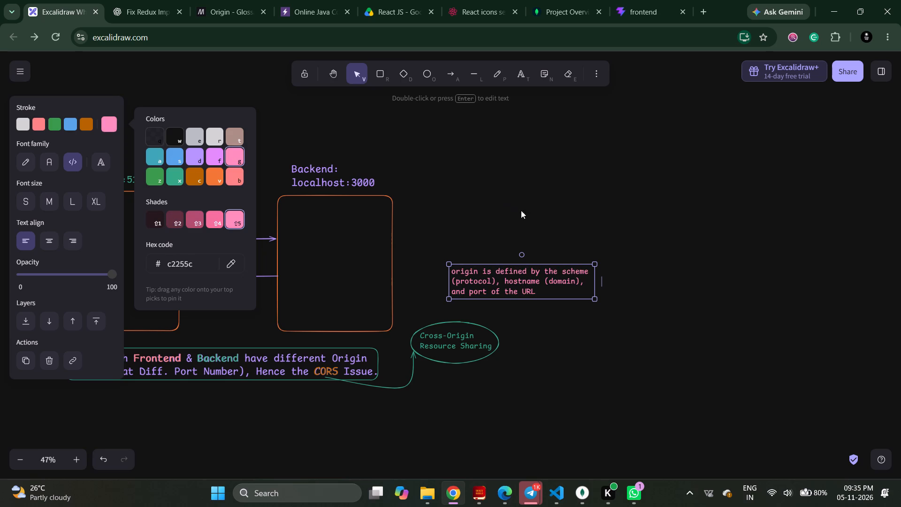
drag(593, 279, 582, 278)
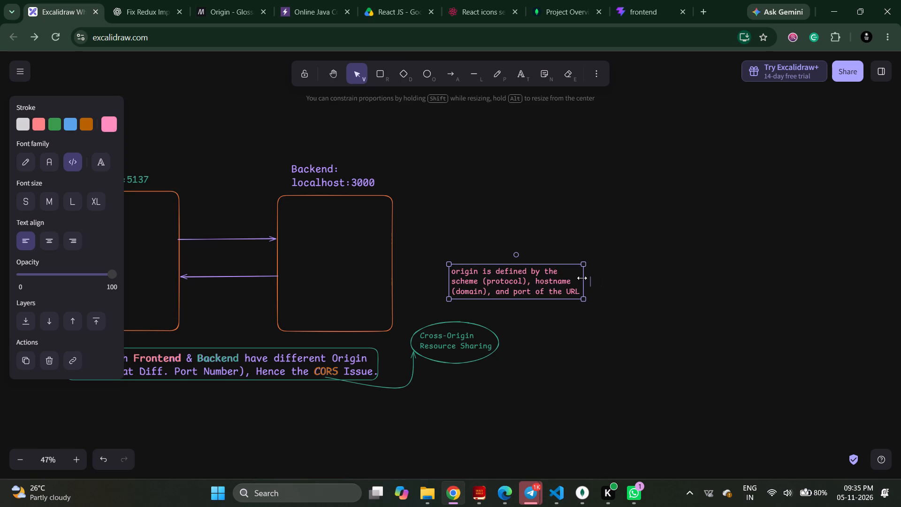
drag(582, 278, 581, 278)
click(618, 270)
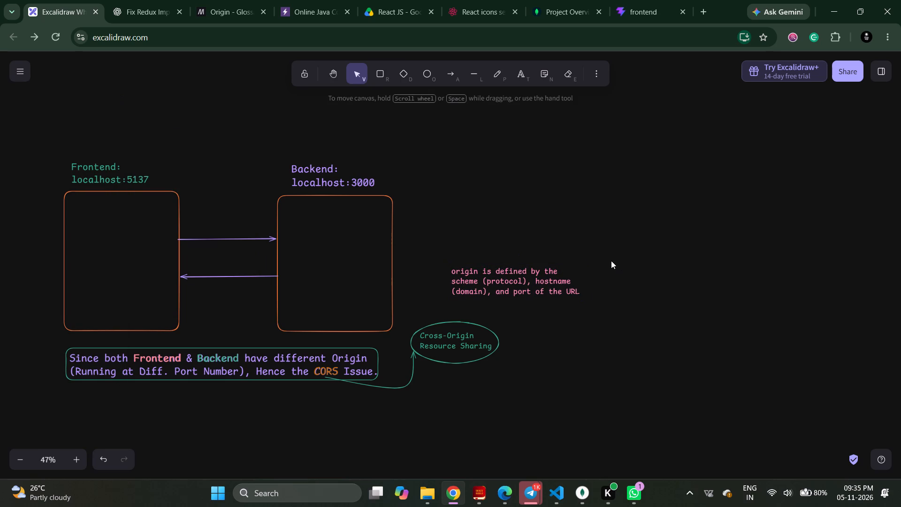
Capitalise the definition's first word to "Origin" and nudge the text slightly up and toward the Backend box.
click(455, 274)
click(457, 269)
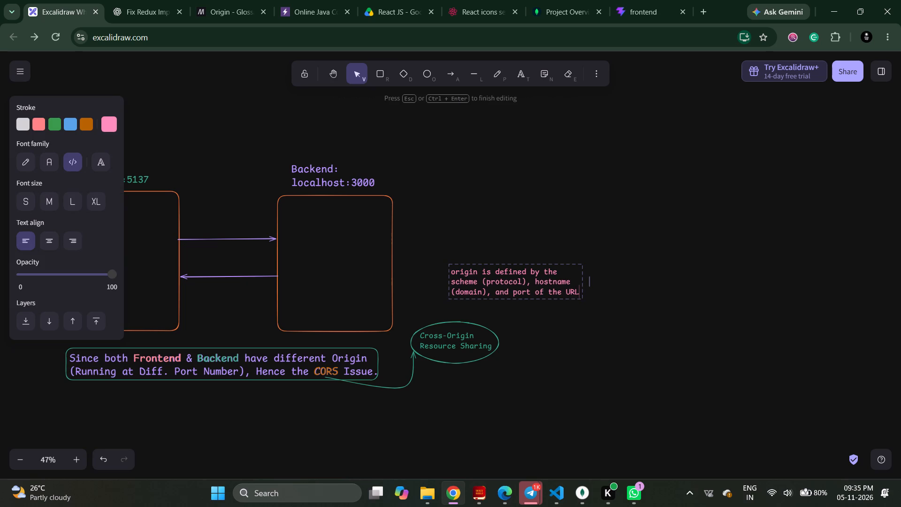
key(BackSpace)
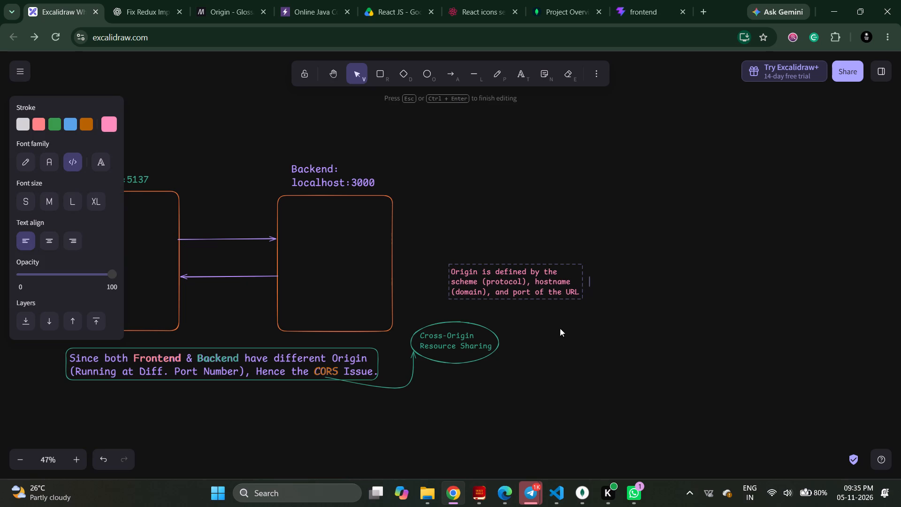
click(564, 326)
drag(551, 293, 546, 291)
click(546, 315)
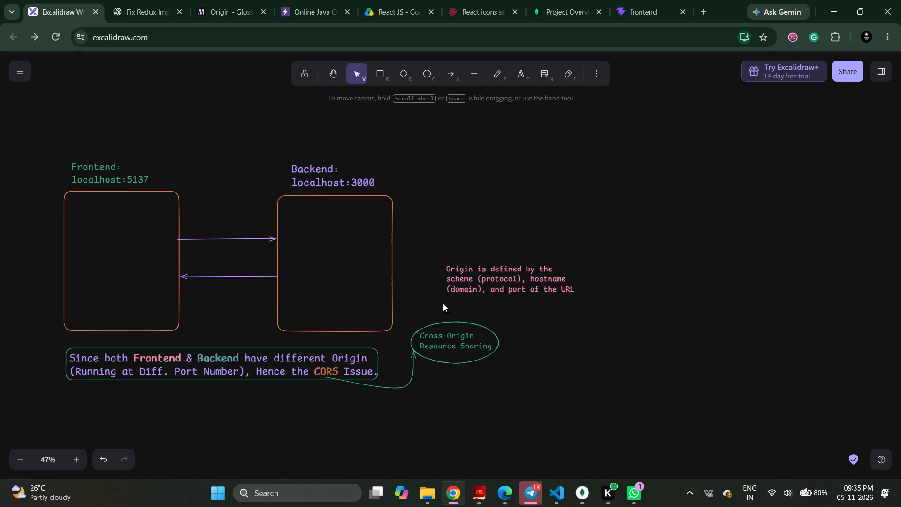
Draw a pink arrow from the word "Origin" in the note below the boxes toward the definition, ending just short of the text.
click(454, 71)
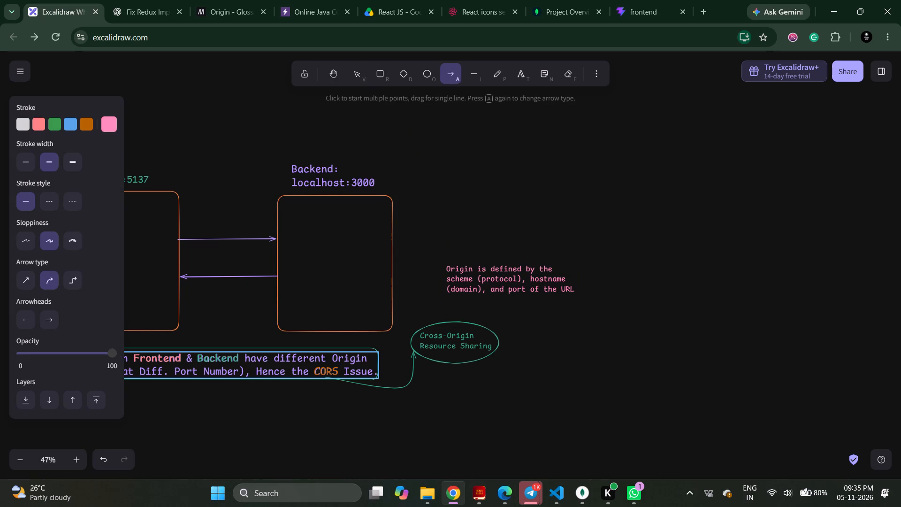
drag(358, 359, 451, 290)
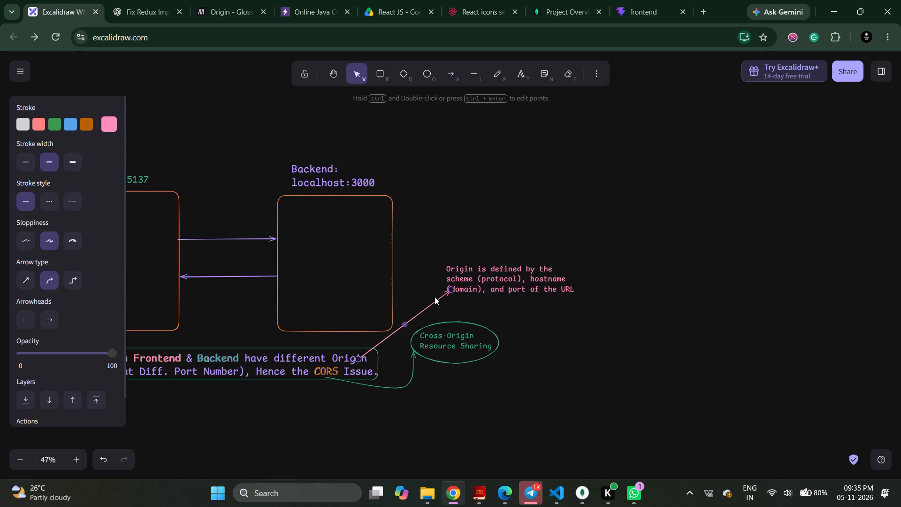
drag(399, 328, 417, 321)
drag(377, 351, 362, 353)
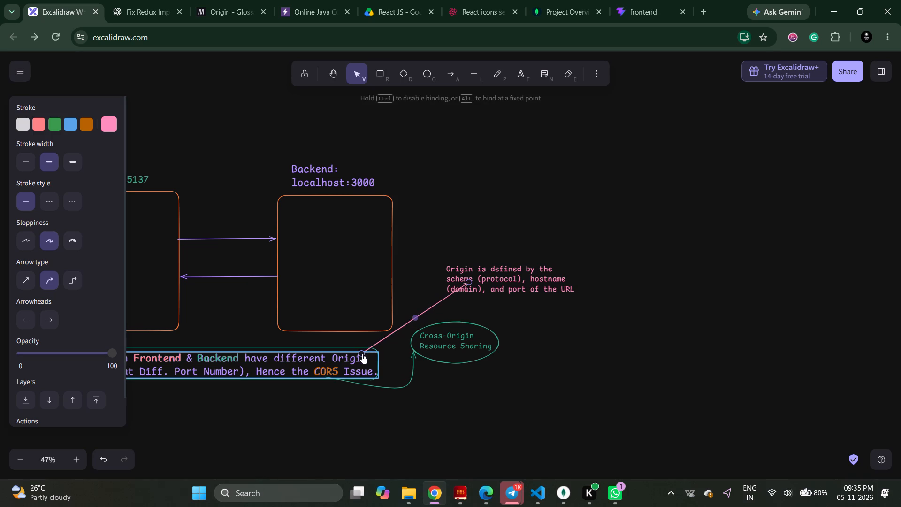
drag(362, 353, 370, 357)
click(393, 358)
click(448, 299)
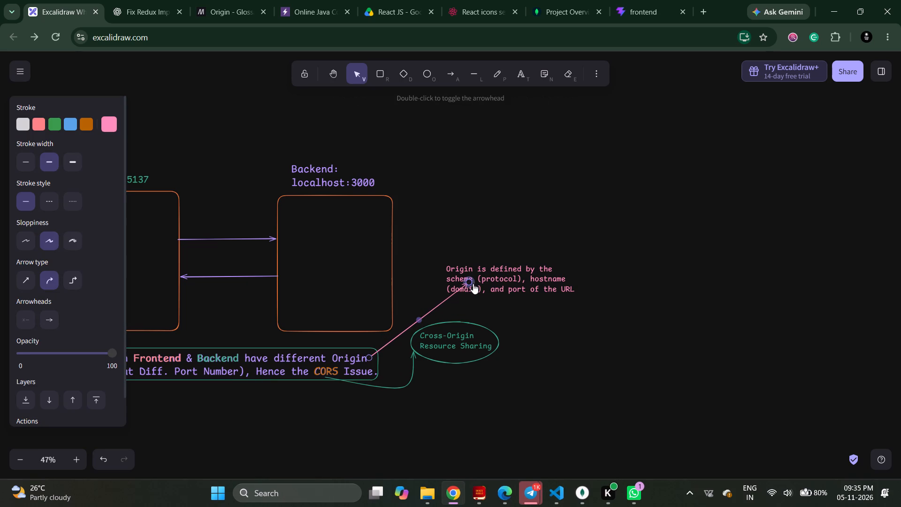
drag(471, 282, 434, 303)
click(481, 296)
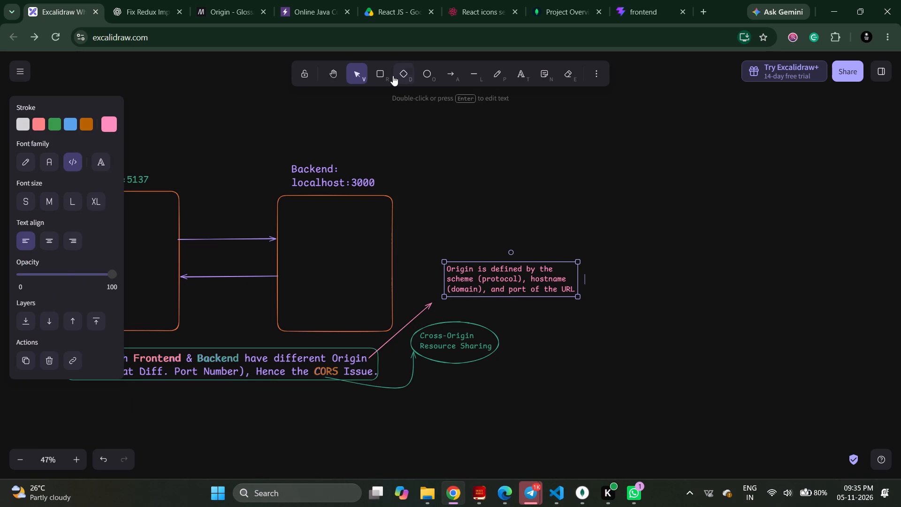
Draw a pink rounded rectangle around the origin definition and adjust its position and height to frame the three lines evenly.
click(386, 73)
drag(442, 255, 596, 296)
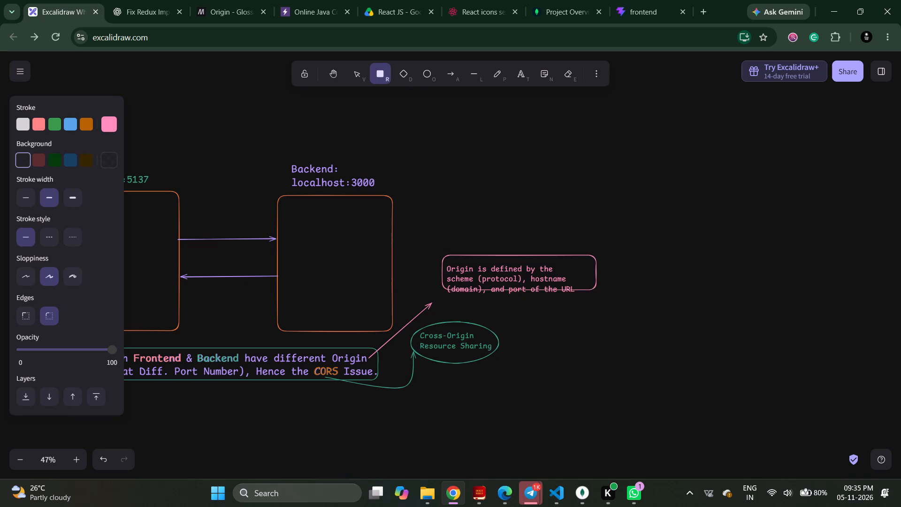
drag(596, 296, 585, 299)
click(586, 306)
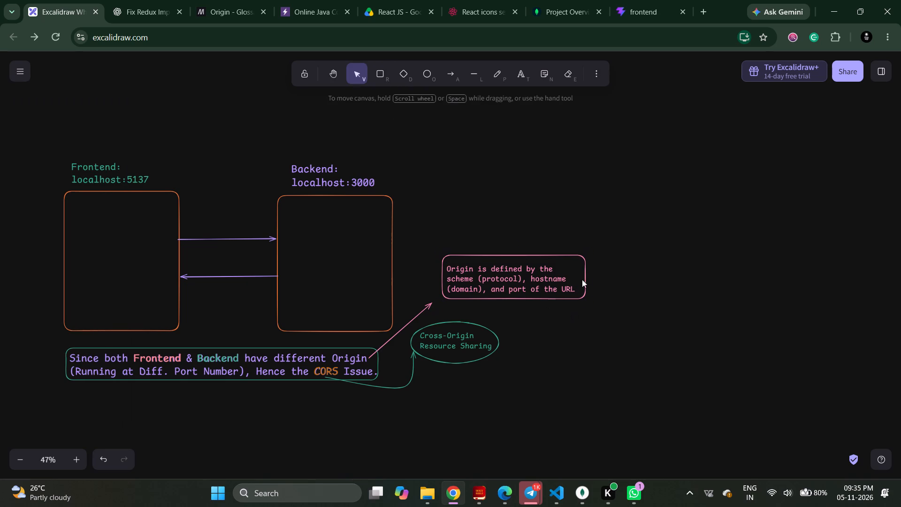
drag(584, 270, 583, 272)
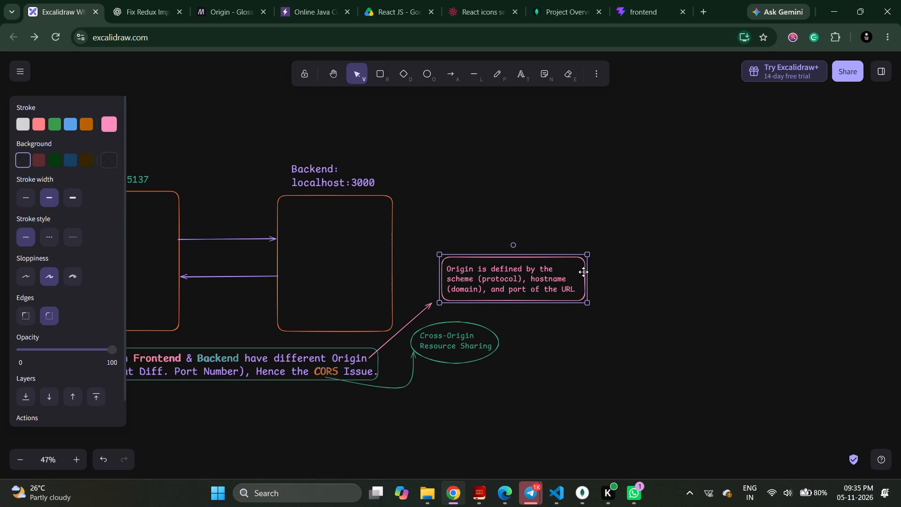
drag(583, 272, 584, 275)
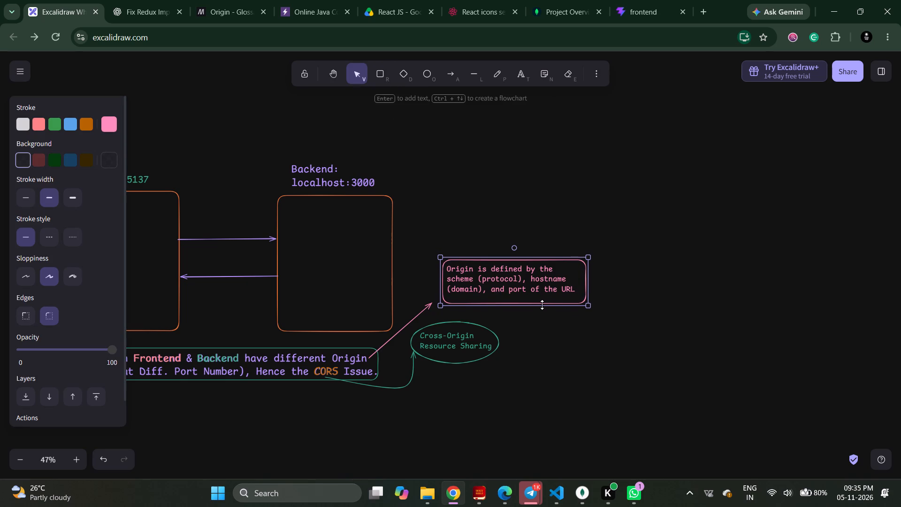
drag(542, 305, 542, 299)
click(547, 309)
Extend the pink arrow's tip so it attaches to the left edge of the definition's rectangle.
click(425, 306)
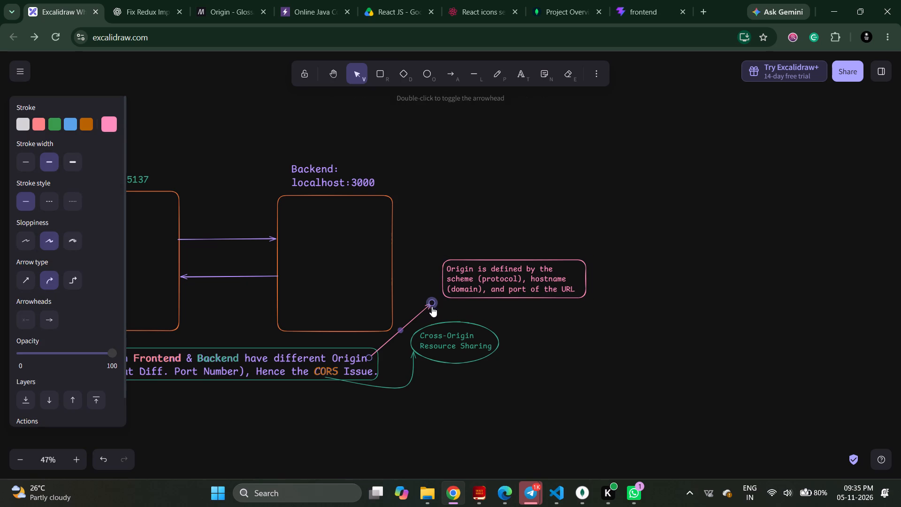
drag(433, 304, 441, 287)
double_click(441, 286)
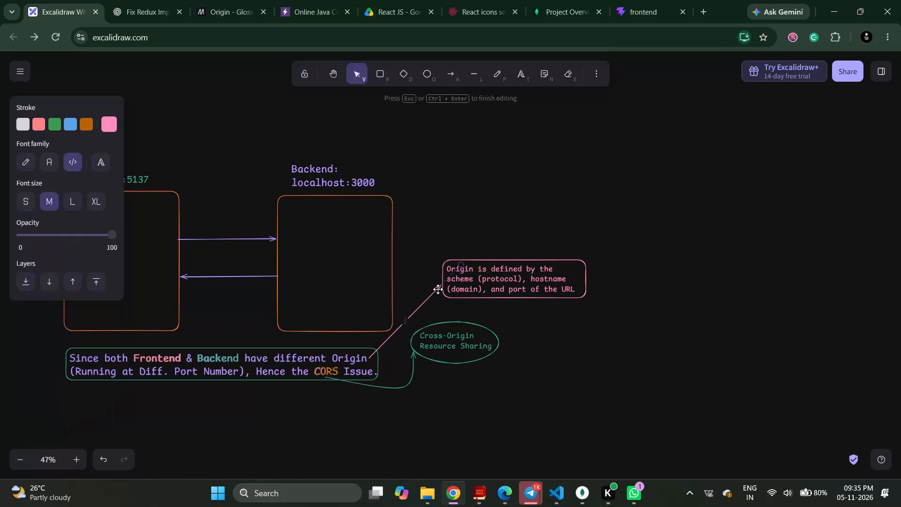
click(439, 295)
click(436, 289)
double_click(442, 283)
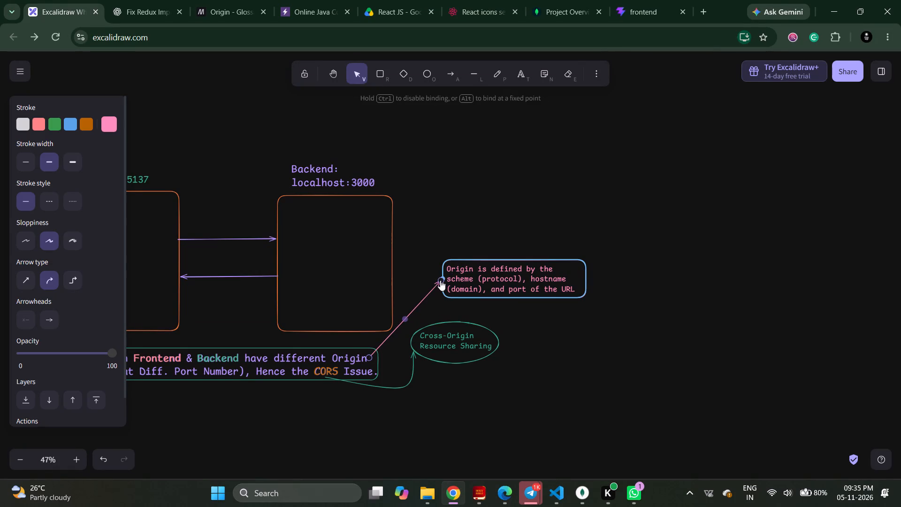
click(443, 308)
Bend the pink arrow into a curve that rises from "Origin" and enters the definition's rectangle from its left side.
double_click(413, 316)
drag(402, 318, 405, 318)
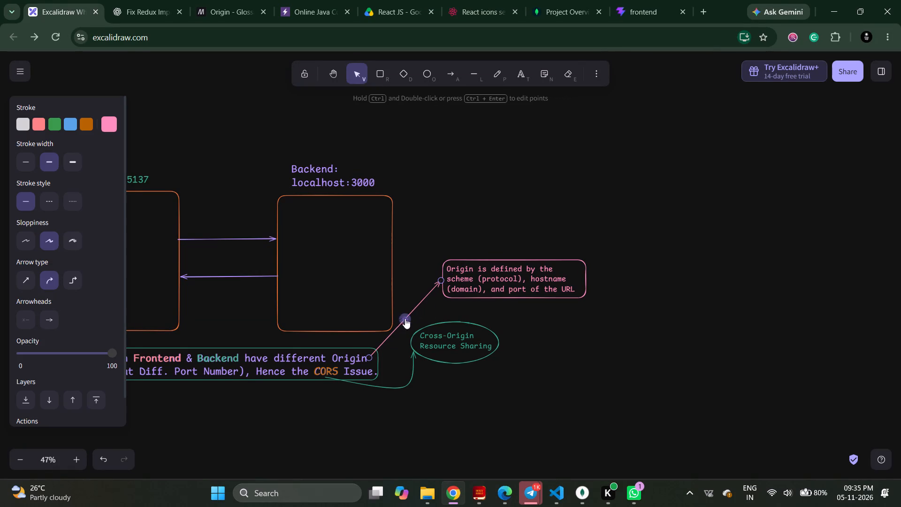
drag(405, 318, 429, 309)
click(482, 316)
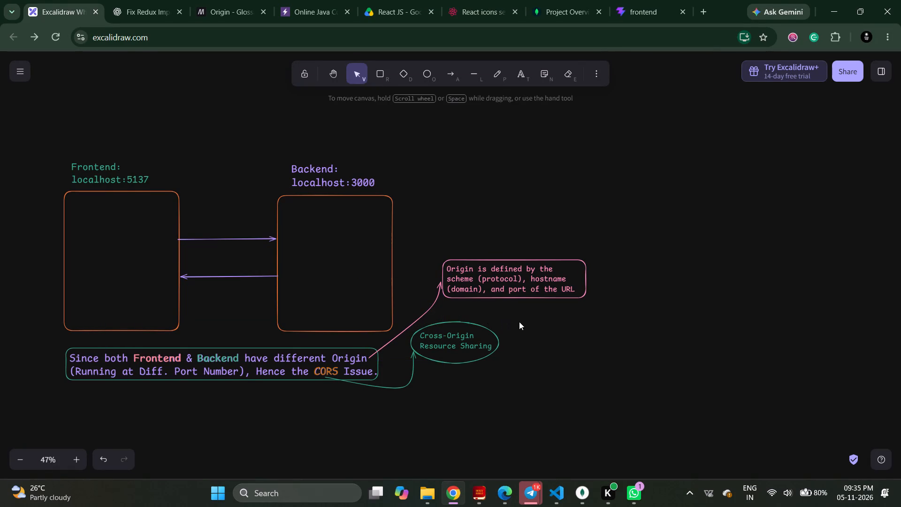
click(435, 304)
drag(431, 307, 418, 282)
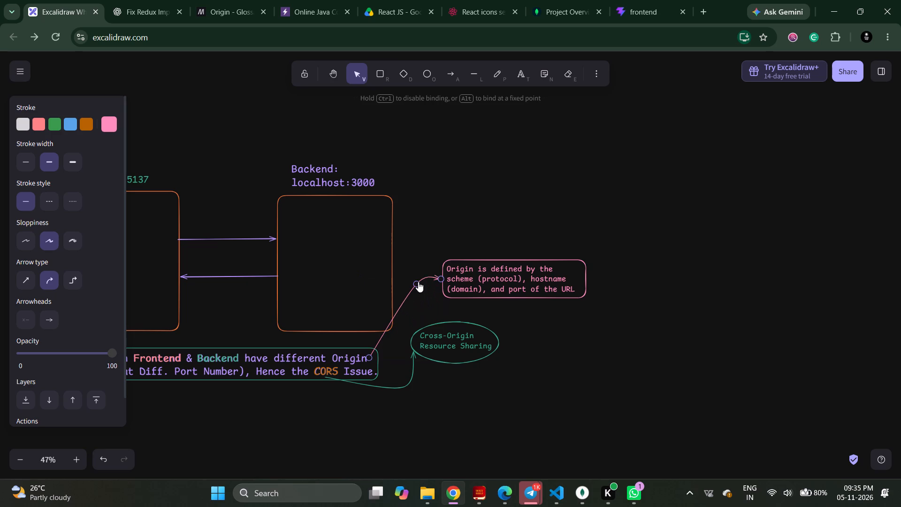
drag(418, 282, 419, 281)
click(474, 315)
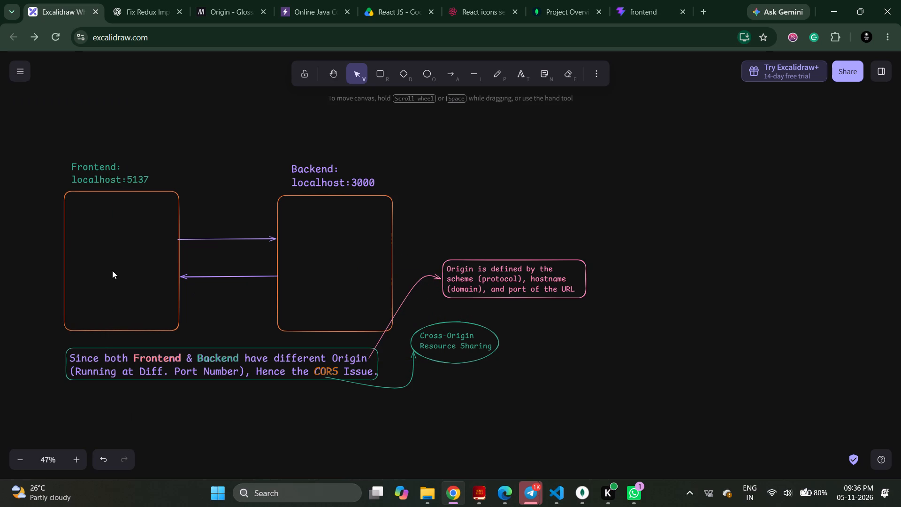
Set the pink arrow's sloppiness to the roughest level.
click(413, 286)
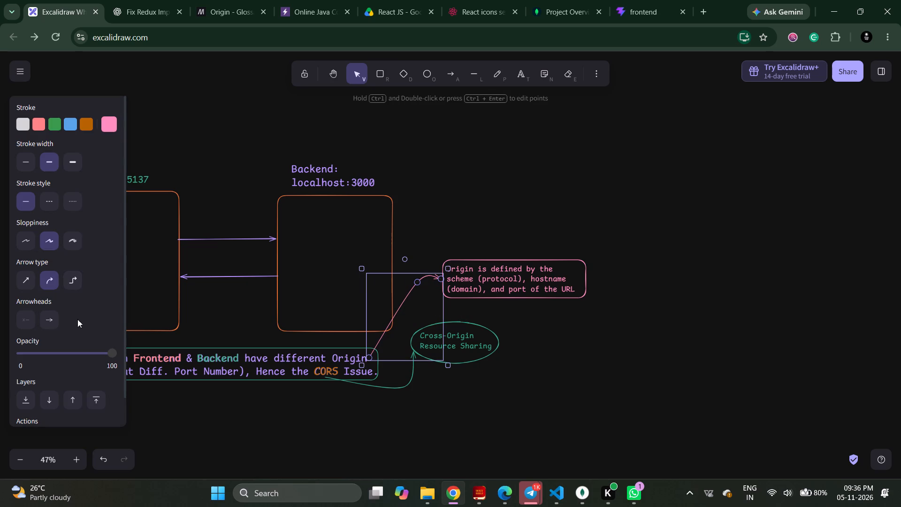
scroll(87, 292, down, 3)
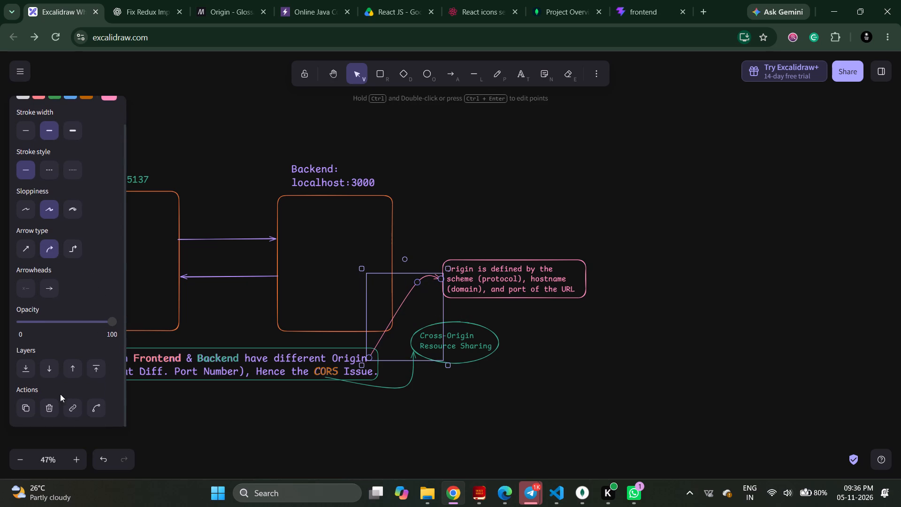
scroll(75, 292, up, 2)
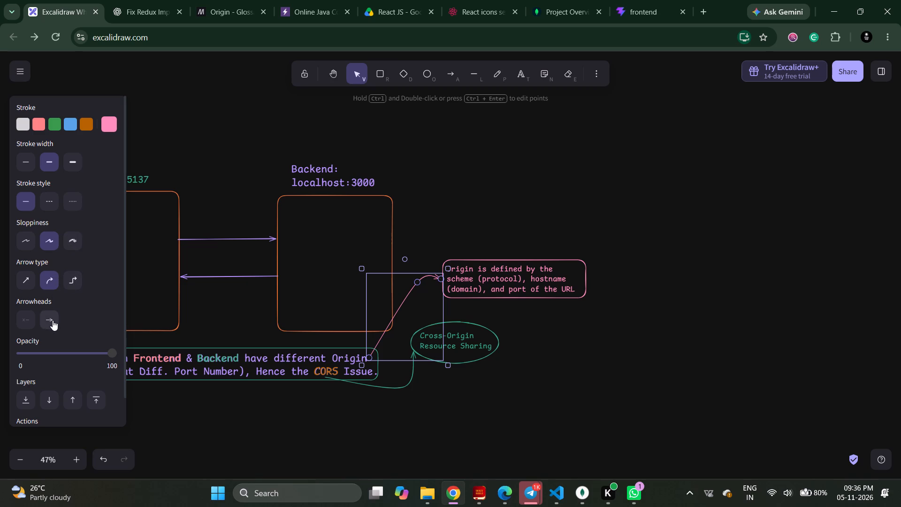
click(75, 243)
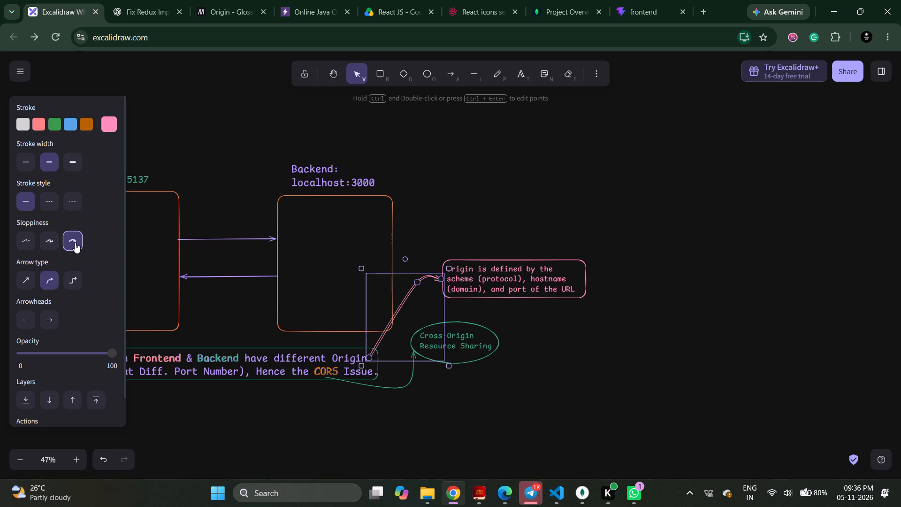
click(75, 243)
Set the pink arrow's sloppiness to the middle level.
click(47, 243)
click(19, 236)
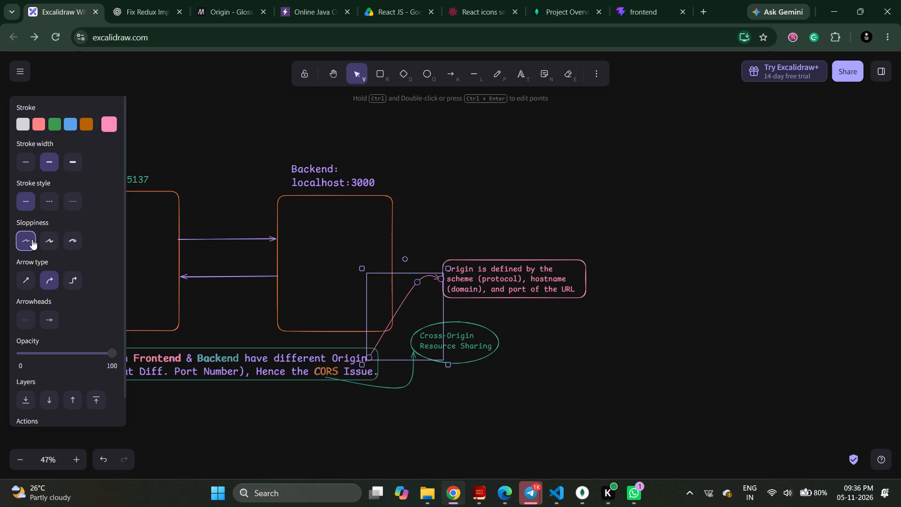
click(47, 243)
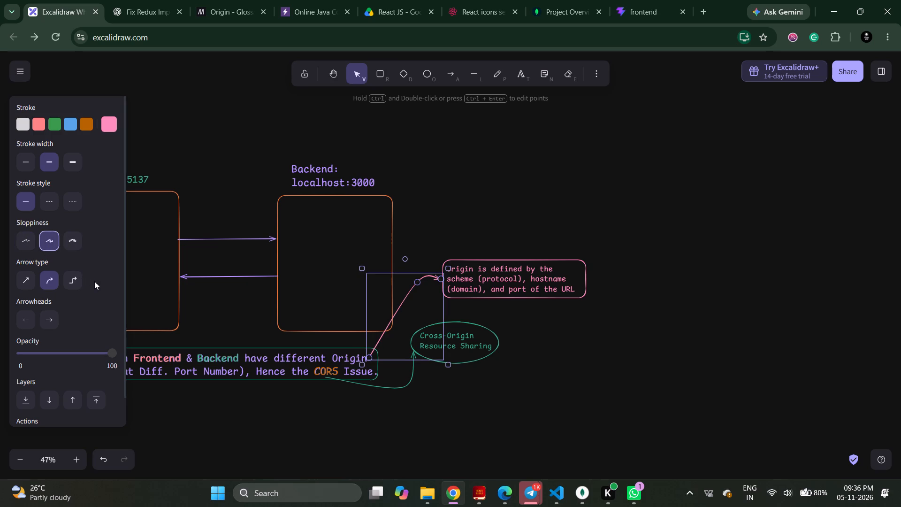
Lower the pink arrow's bend and add extra curve points so it forms an S-curve from "Origin" into the definition's rectangle.
drag(418, 283, 415, 304)
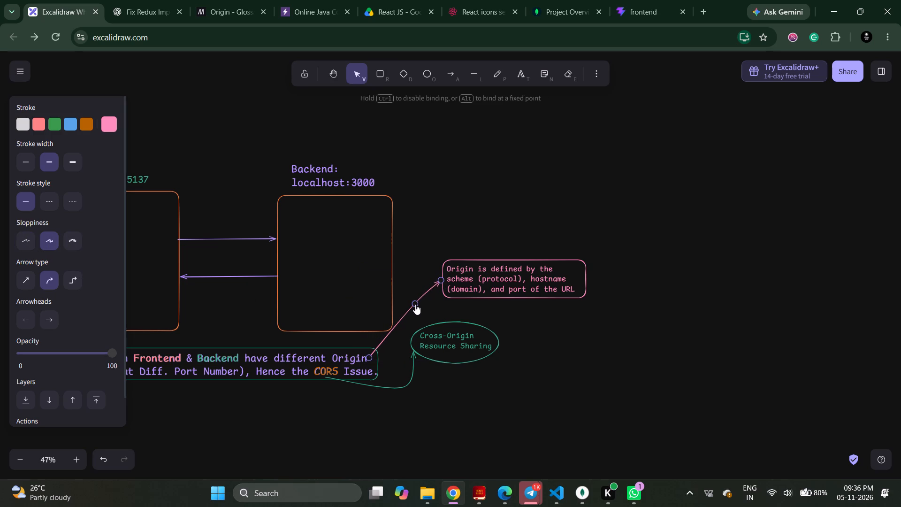
drag(415, 304, 417, 305)
click(419, 307)
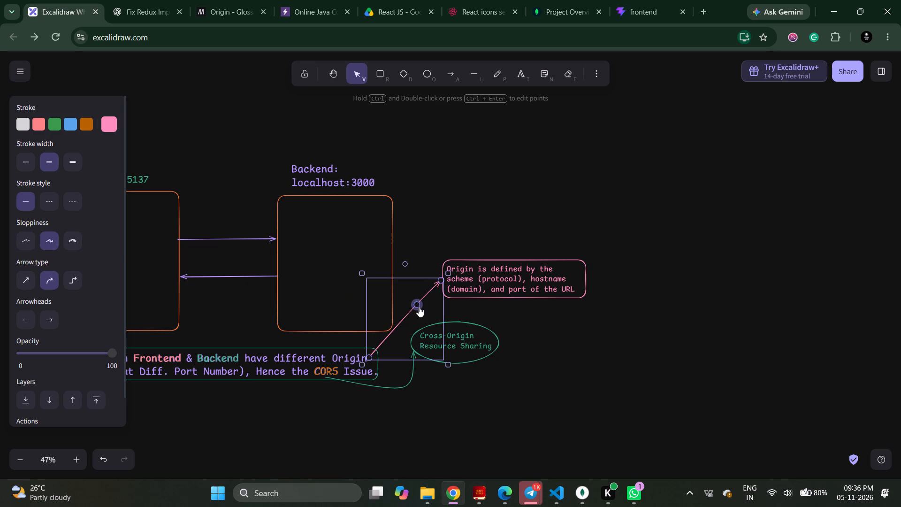
click(430, 305)
click(428, 295)
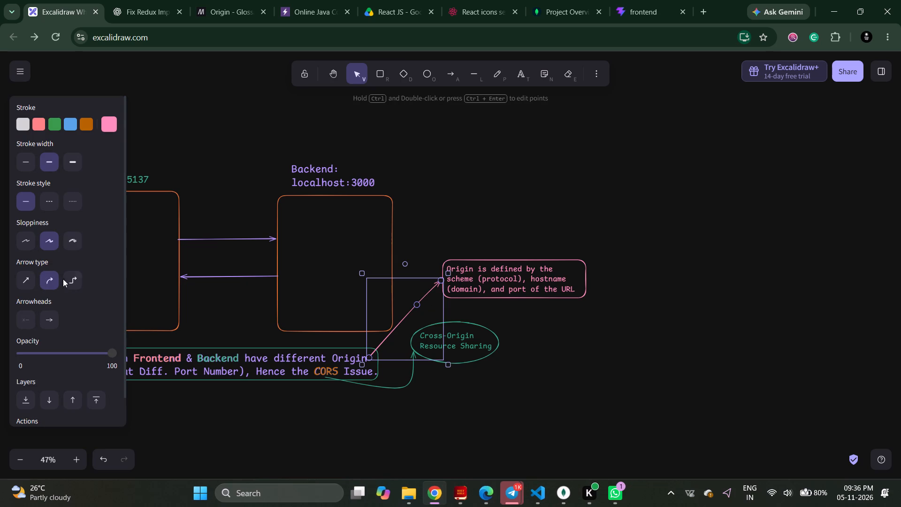
scroll(80, 355, down, 3)
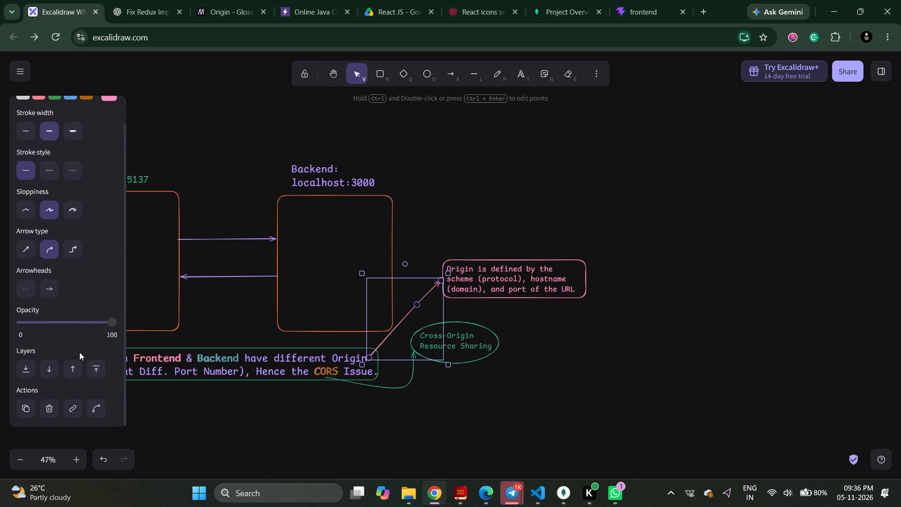
click(97, 410)
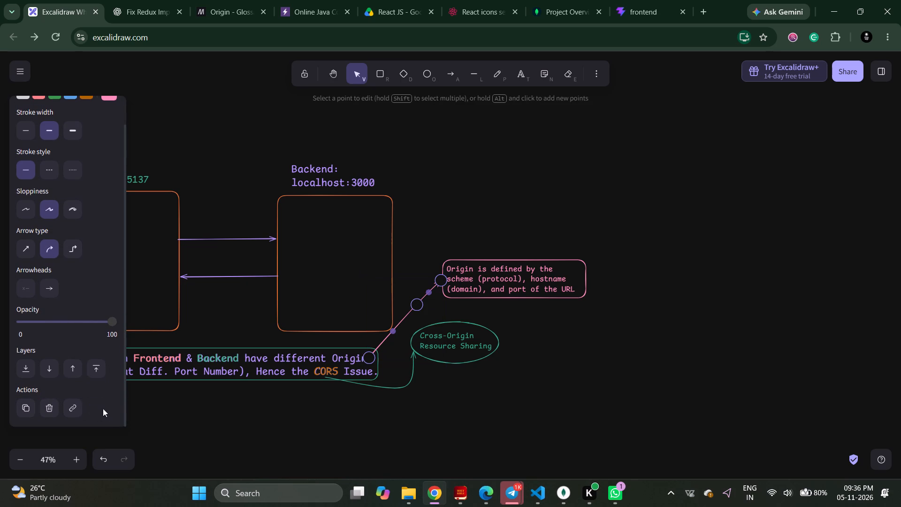
drag(395, 329, 399, 345)
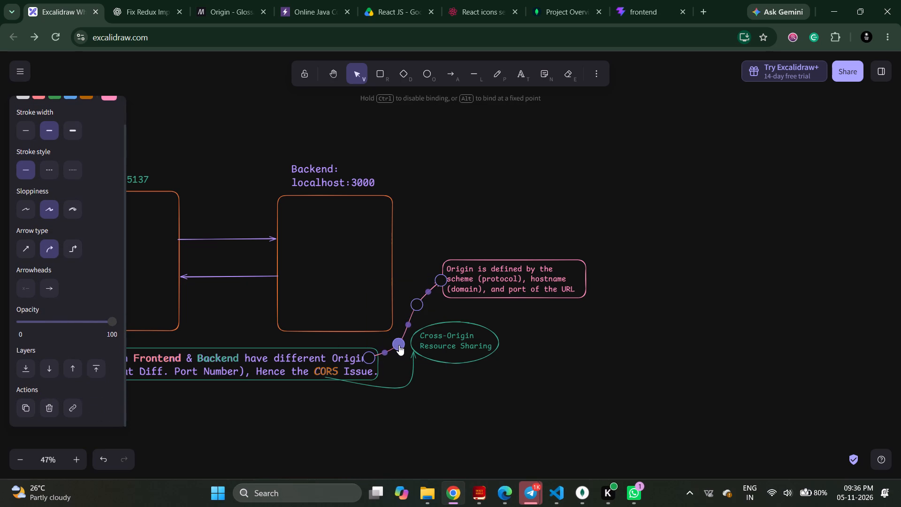
drag(399, 345, 400, 346)
drag(416, 310, 412, 308)
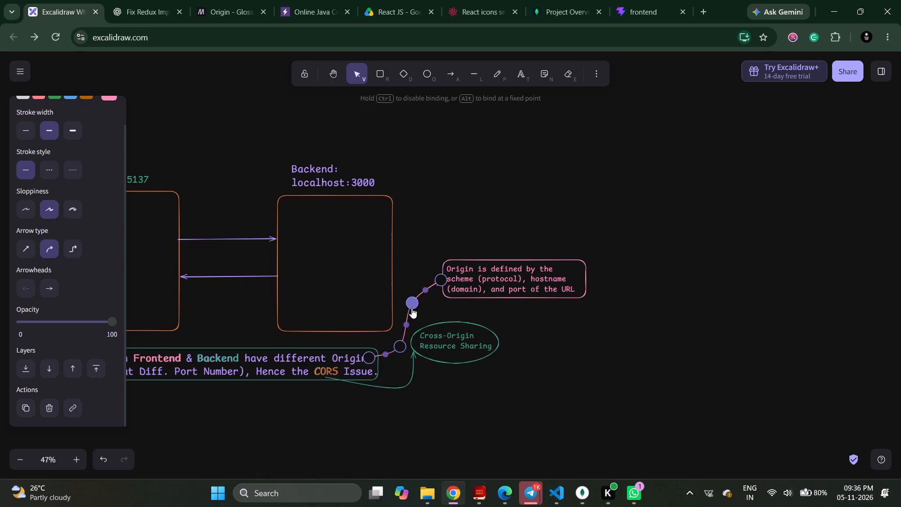
drag(412, 308, 409, 306)
drag(423, 288, 418, 275)
click(437, 311)
click(561, 312)
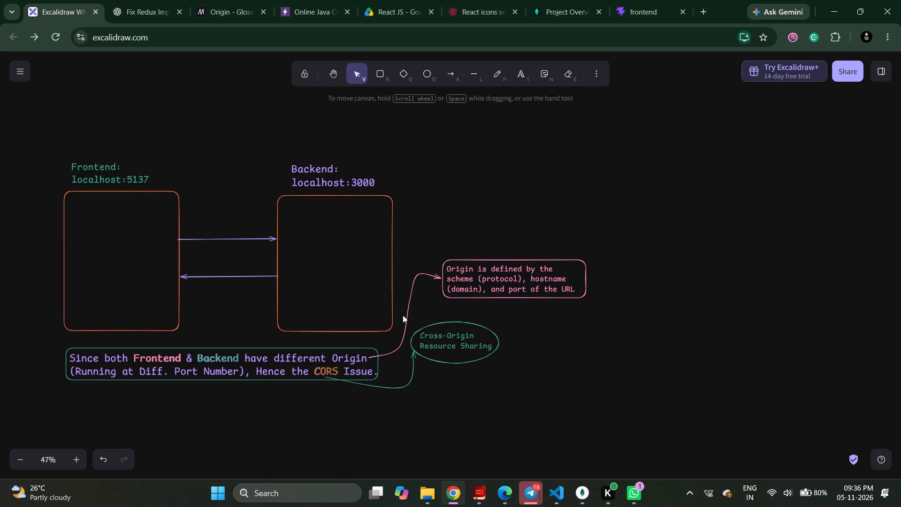
Smooth the pink arrow's S-curve by shifting its two lower bend points between "Origin" and the definition's rectangle.
click(407, 314)
drag(399, 343, 397, 343)
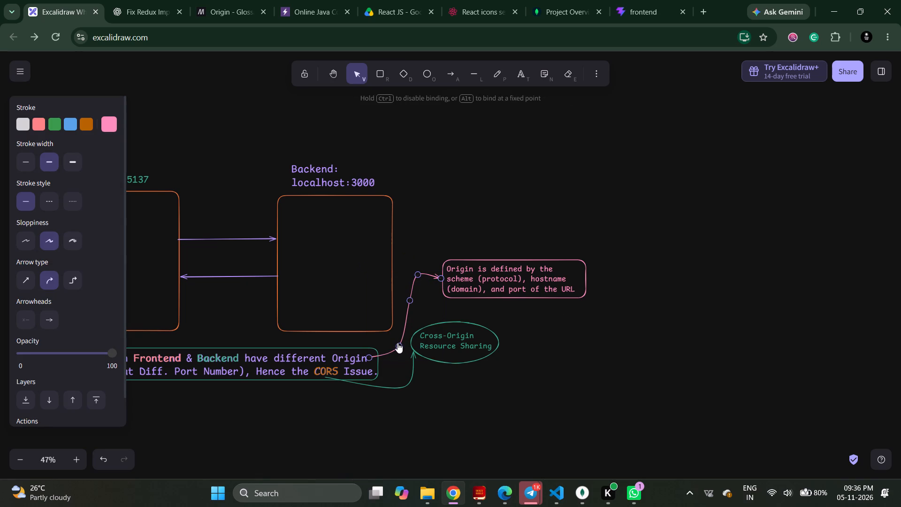
drag(397, 343, 394, 340)
drag(411, 303, 408, 322)
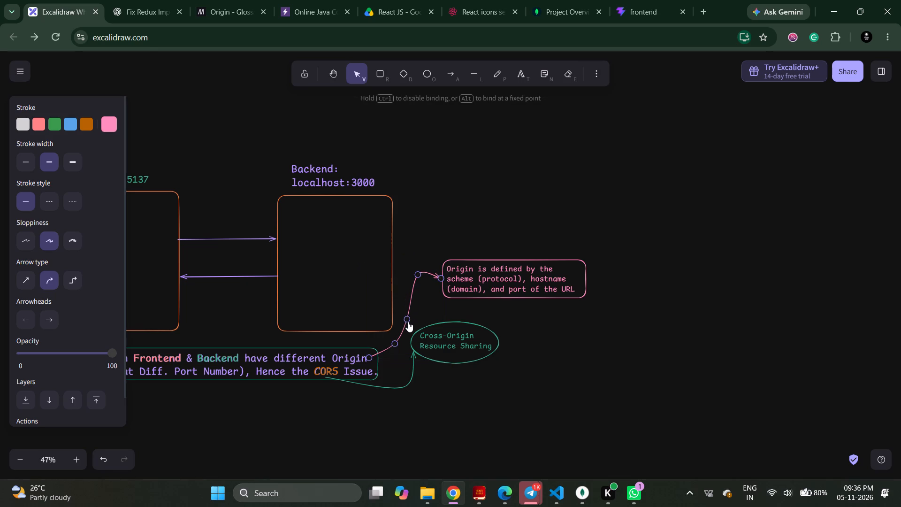
drag(408, 322, 415, 315)
click(554, 327)
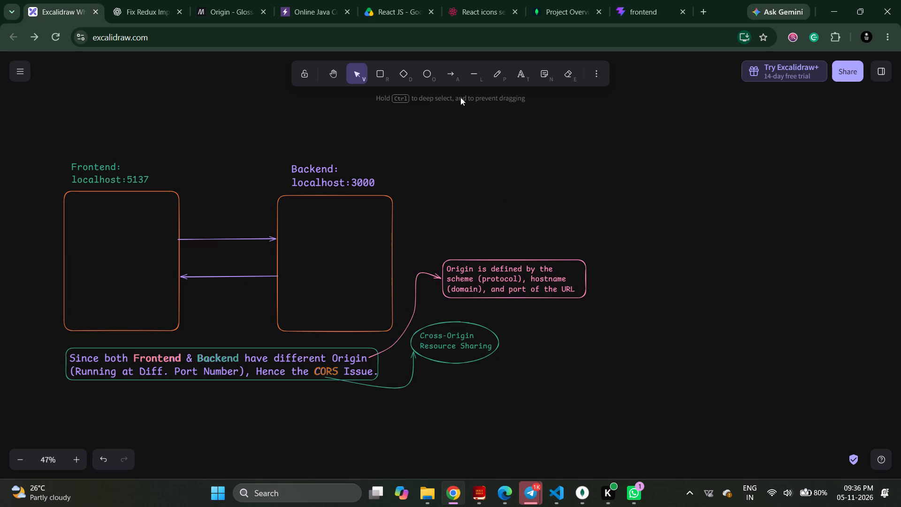
Draw a pink arrow from the word "protocol" in the origin definition up to the empty space above its rectangle.
click(449, 76)
drag(499, 278, 487, 277)
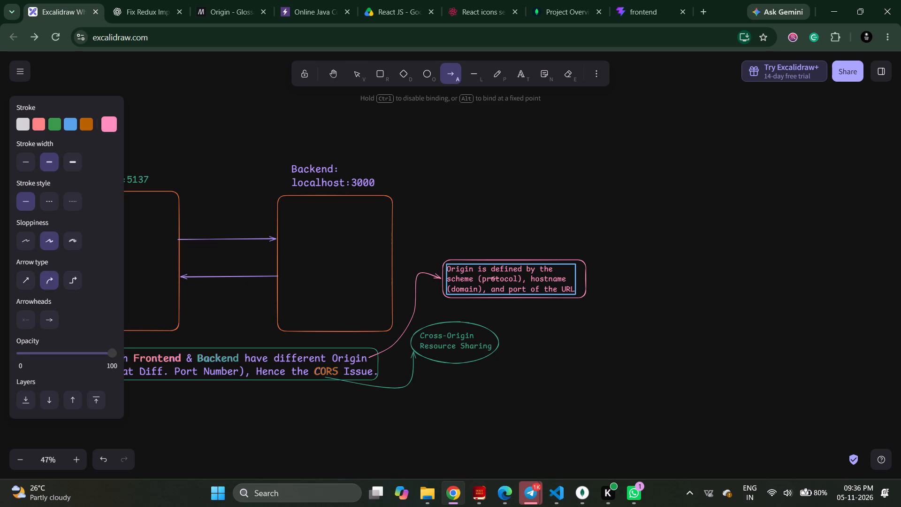
drag(487, 277, 481, 238)
click(547, 233)
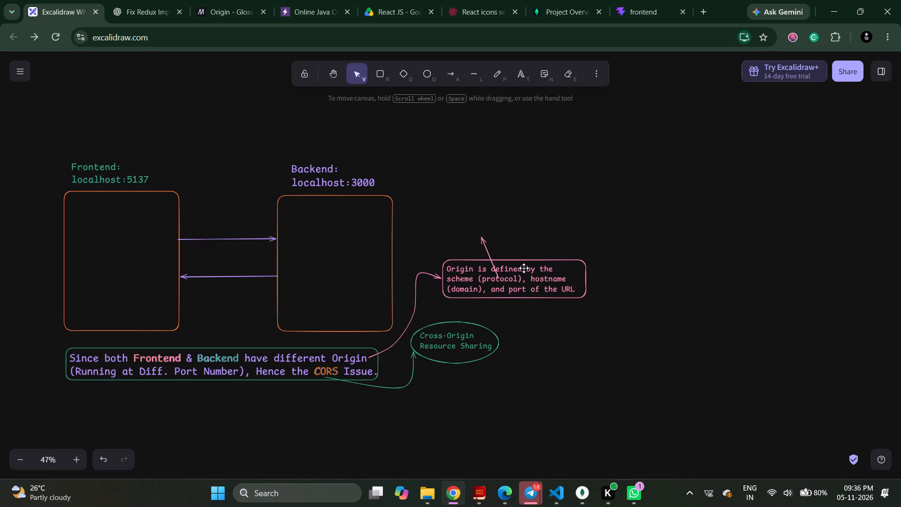
Add a separate text label reading "protocol" above the definition and colour it green.
double_click(592, 227)
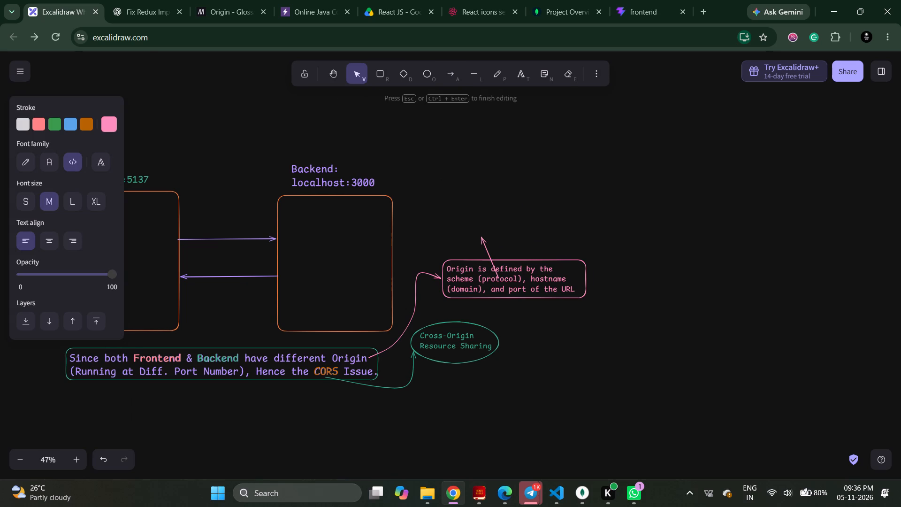
text(protocol)
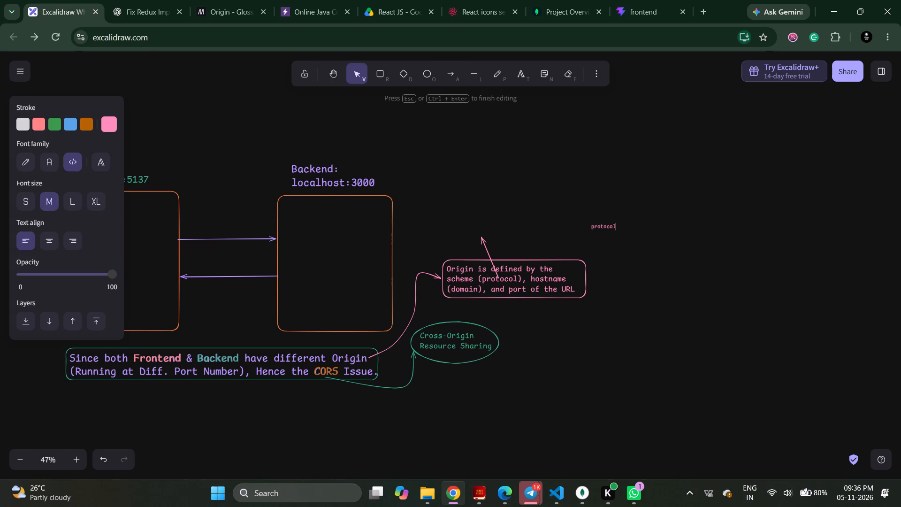
click(554, 214)
click(596, 220)
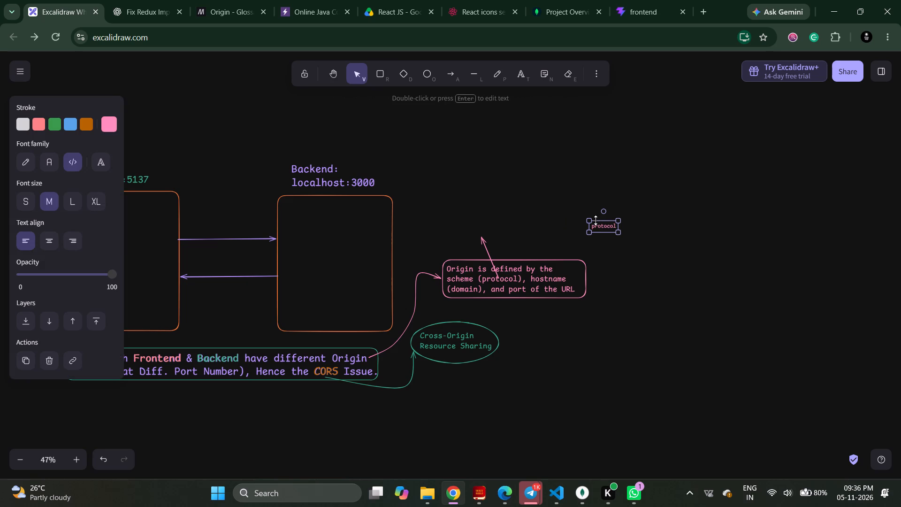
click(56, 128)
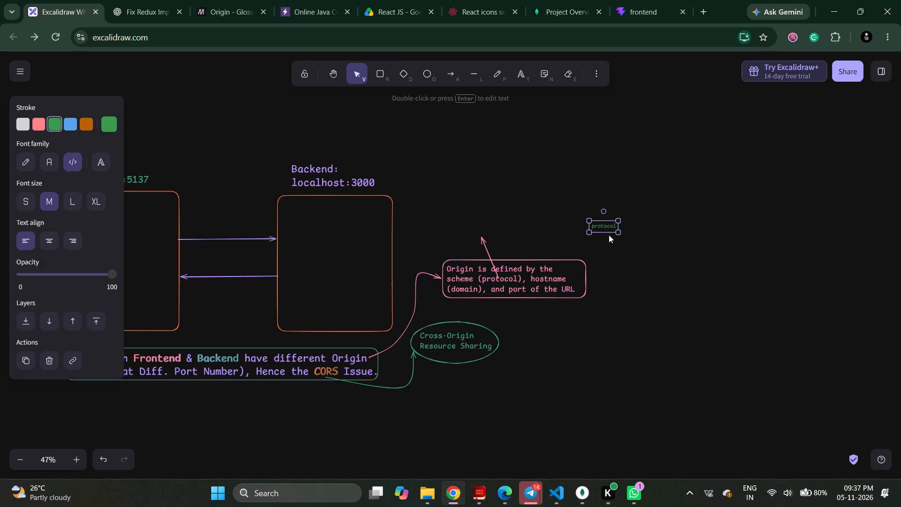
Enlarge the green "protocol" label to the definition's text size and place it exactly over the word "protocol" there.
drag(605, 233, 592, 233)
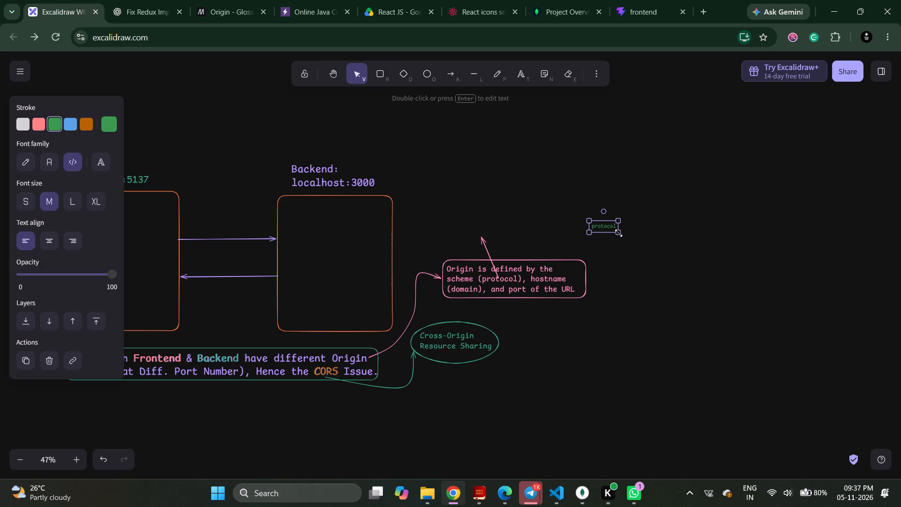
click(618, 233)
drag(616, 226, 519, 248)
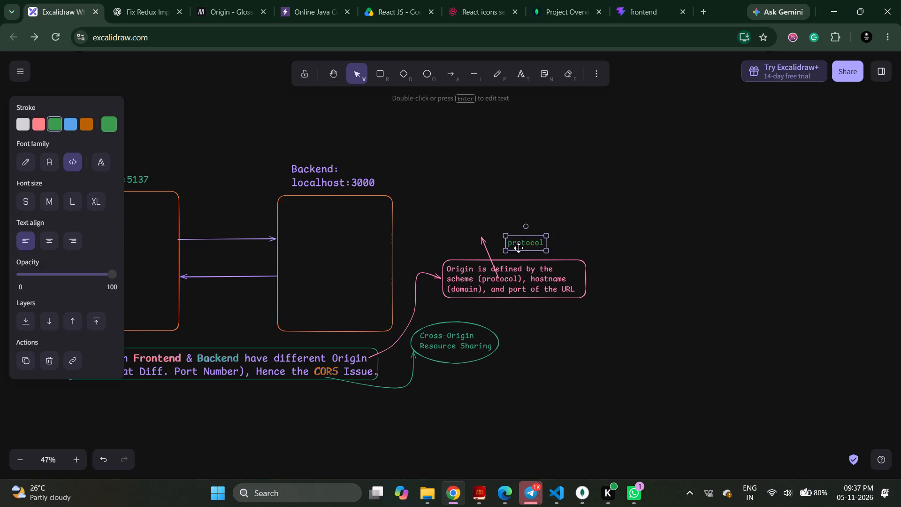
drag(519, 248, 507, 277)
click(557, 236)
click(503, 281)
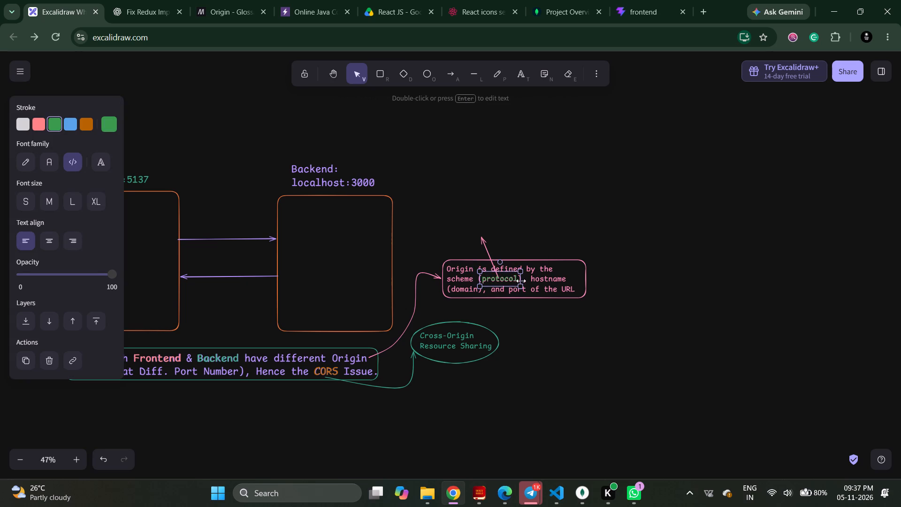
click(519, 286)
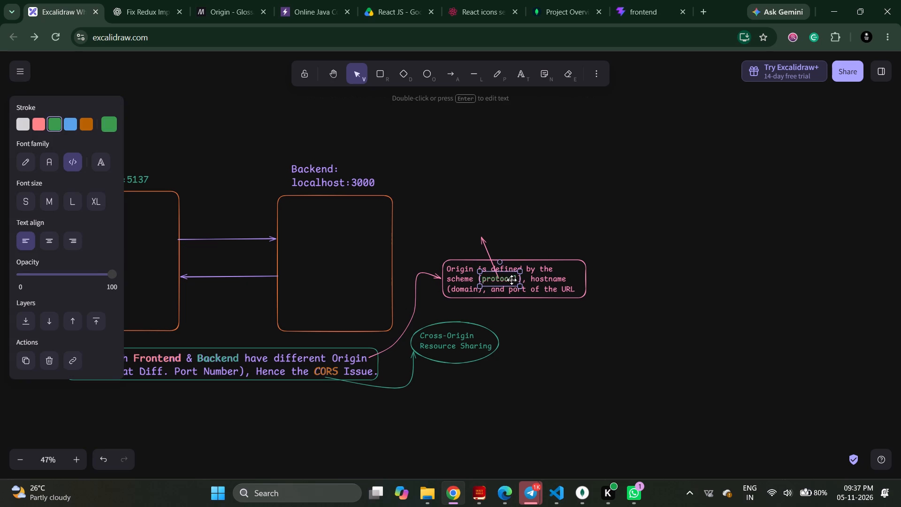
click(512, 280)
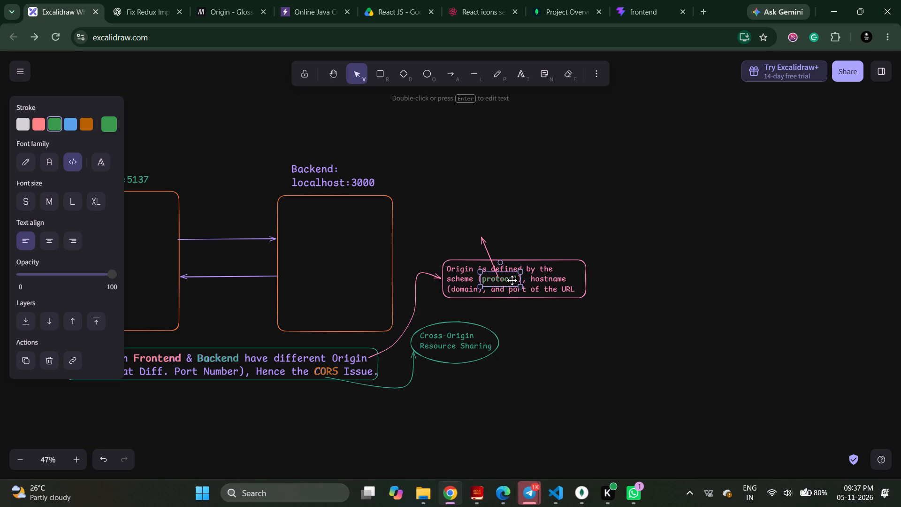
click(553, 232)
Move the protocol arrow's tip above the word and bend its shaft outward so the arrowhead points sideways to empty space.
click(481, 233)
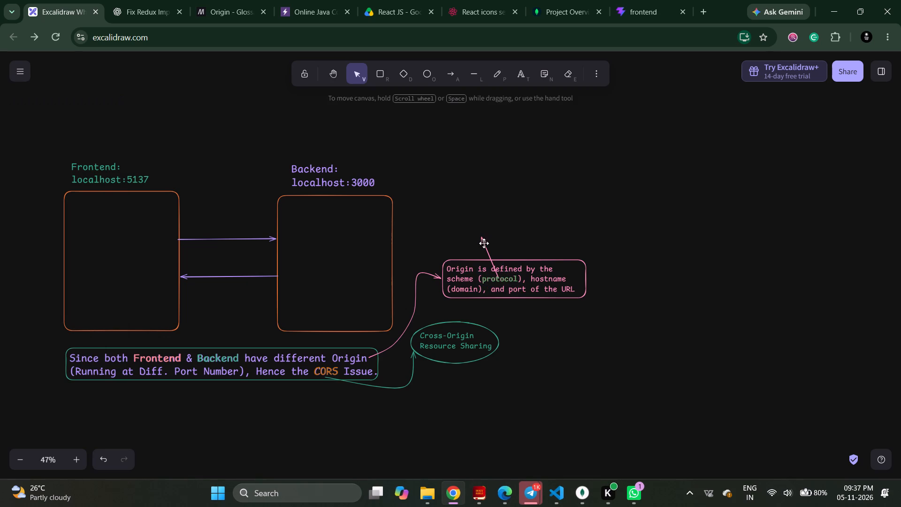
click(485, 239)
drag(483, 241, 495, 229)
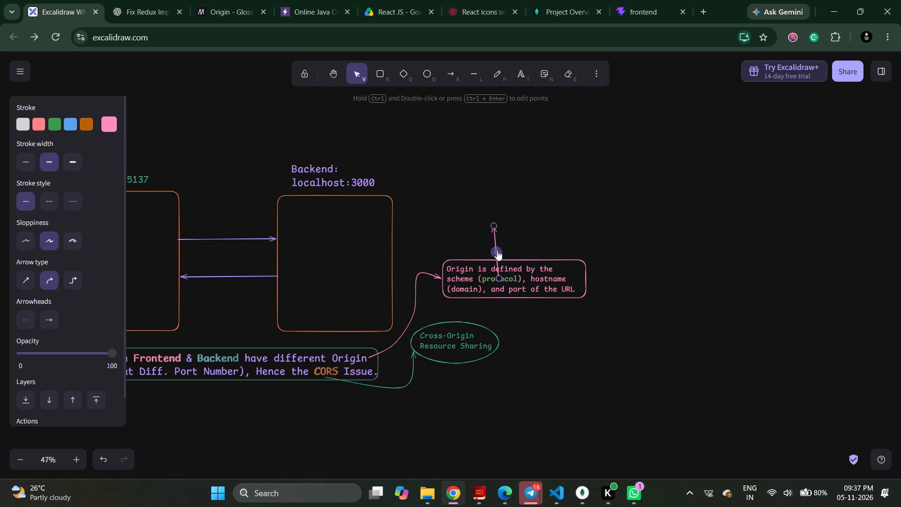
drag(497, 250, 472, 240)
click(528, 243)
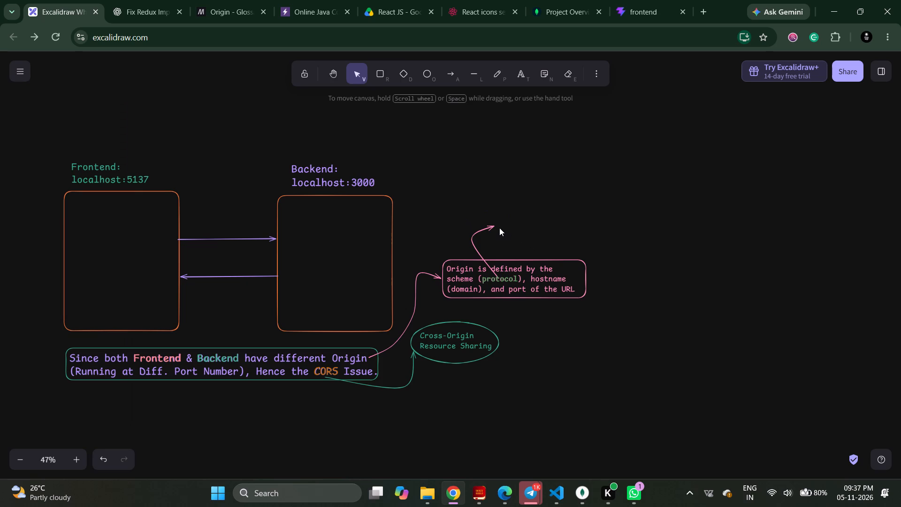
Add the text "HTTP, HTTPS" at the tip of the protocol arrow.
double_click(499, 225)
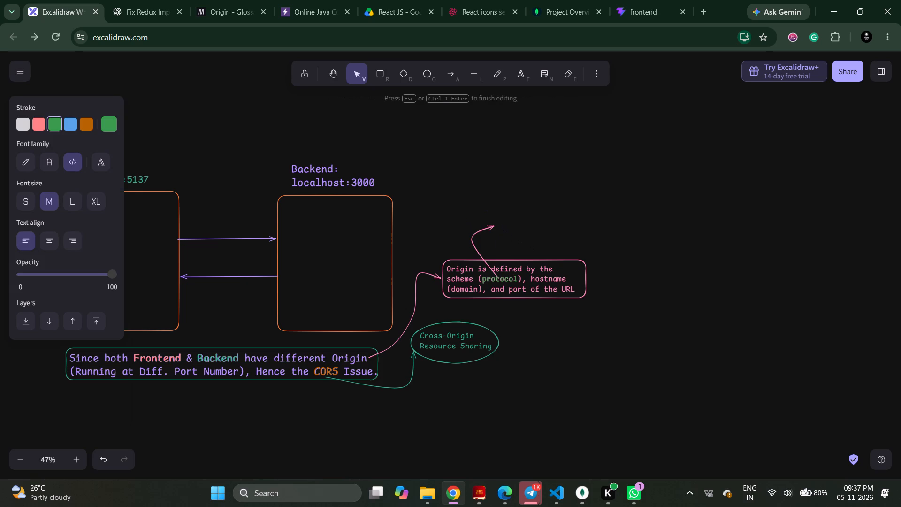
text(TT)
key(p)
text(,)
key(space)
text(HTTPS)
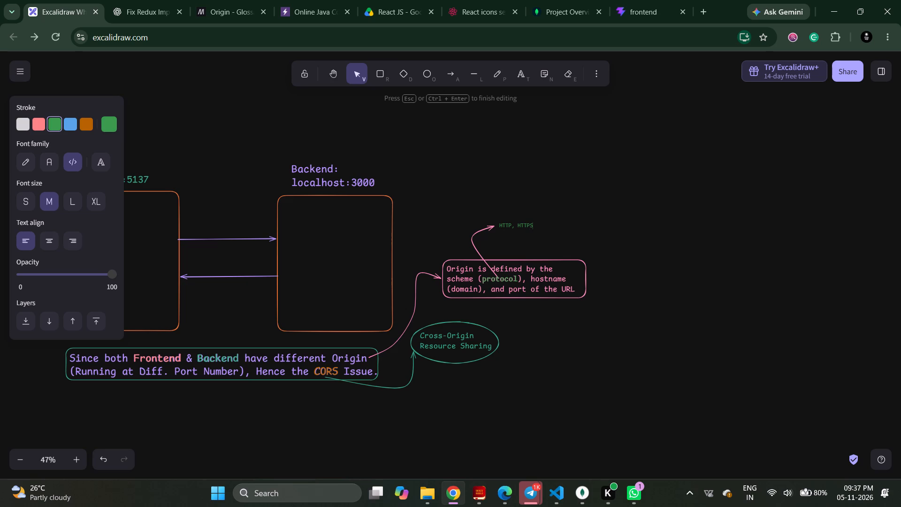
click(587, 212)
Enlarge the "HTTP, HTTPS" text to about the definition's text size and colour it red.
click(500, 233)
click(525, 227)
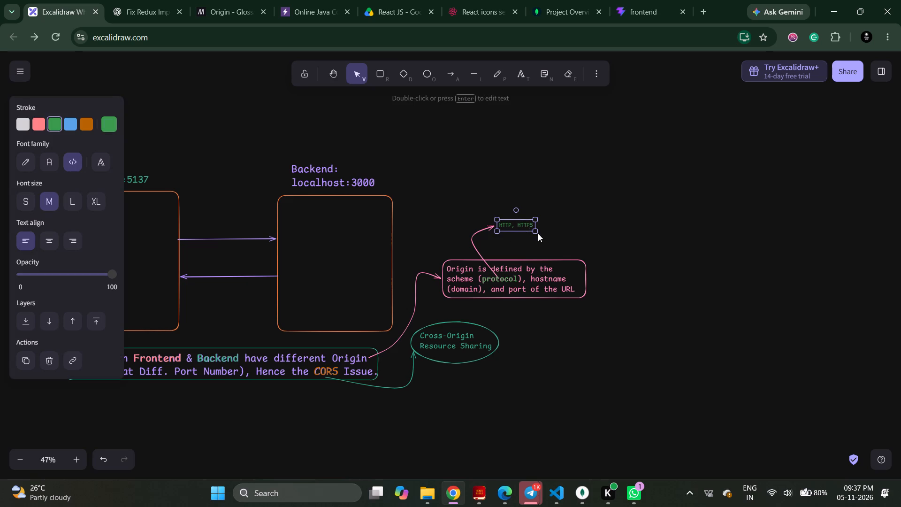
click(535, 231)
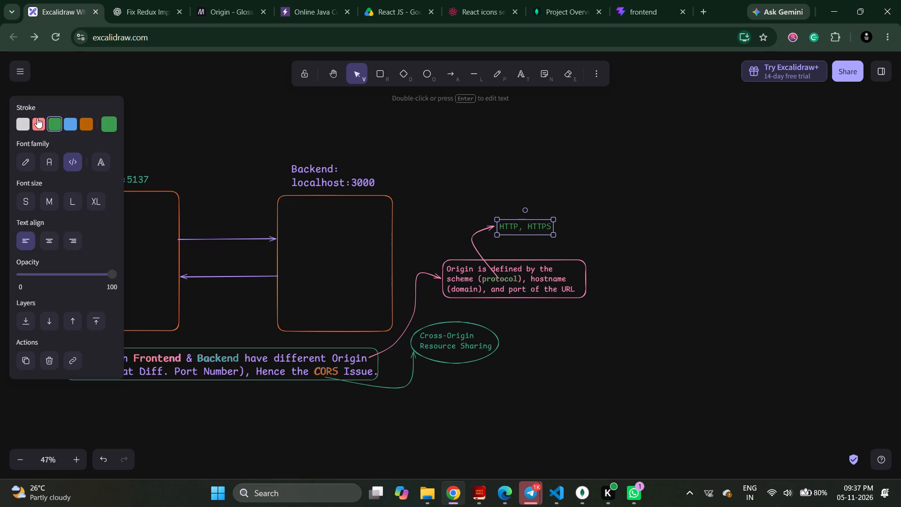
click(37, 117)
click(496, 139)
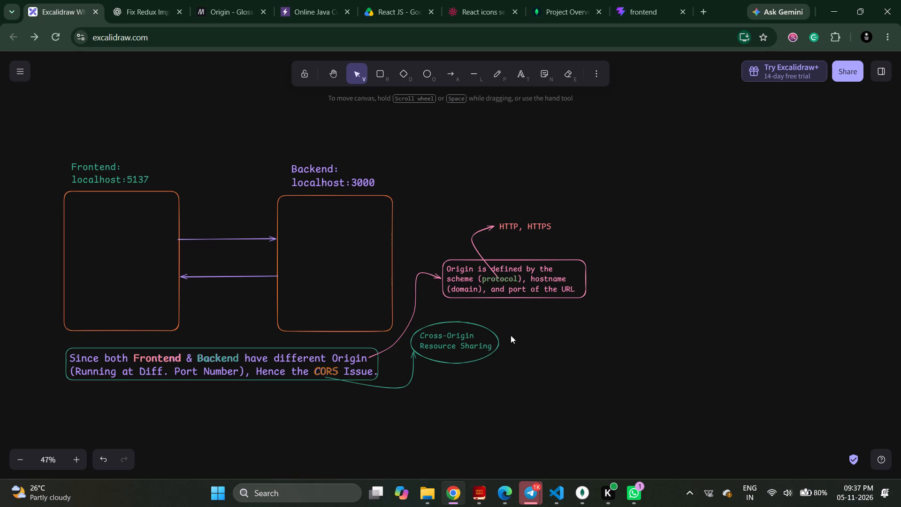
Move the "Cross-Origin Resource Sharing" ellipse further down, away from the origin definition's rectangle.
drag(488, 336, 496, 371)
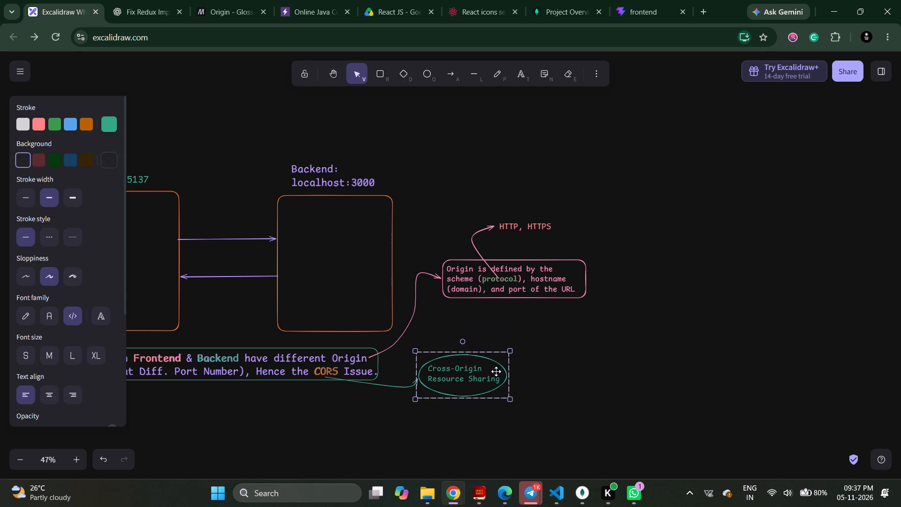
Move the "Cross-Origin Resource Sharing" ellipse below the CORS note, further from the origin definition.
drag(496, 371, 452, 417)
click(550, 356)
Add the text "domain" below the origin definition, enlarge it to about the definition's text size and colour it blue.
triple_click(461, 340)
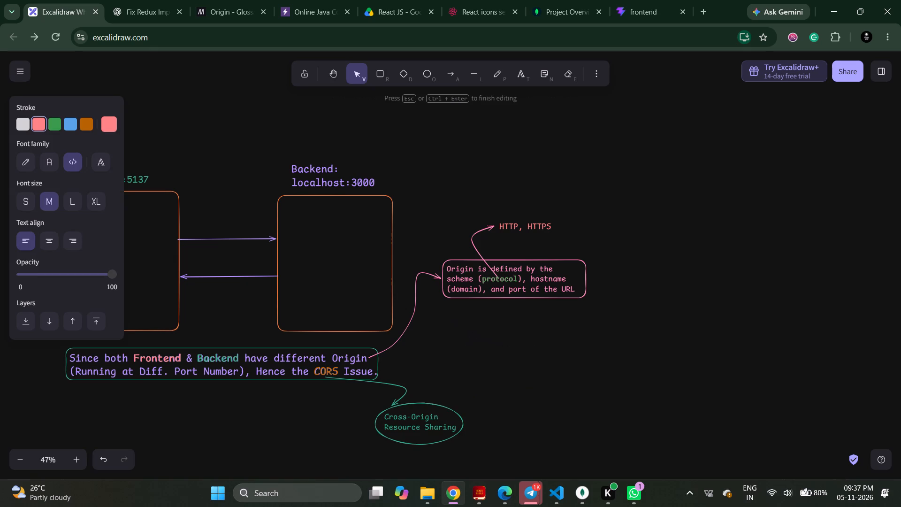
text(domain)
click(477, 359)
click(477, 344)
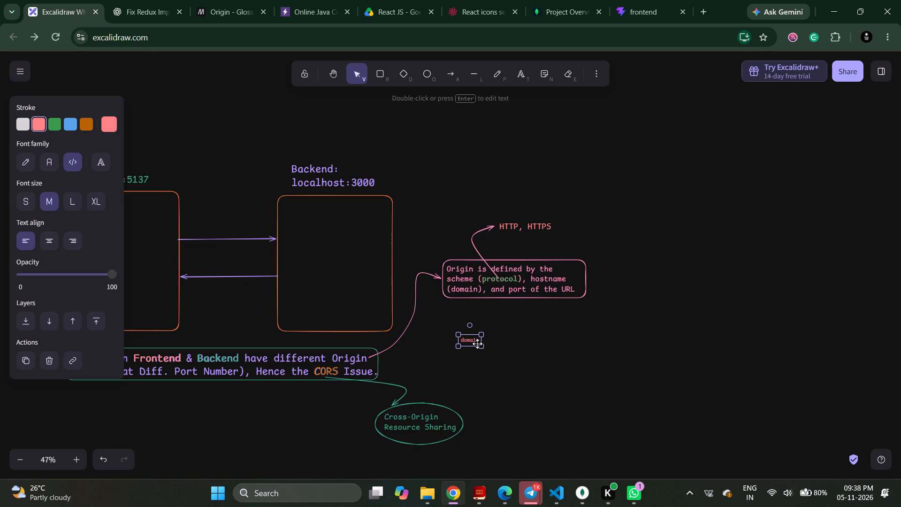
drag(481, 346, 482, 351)
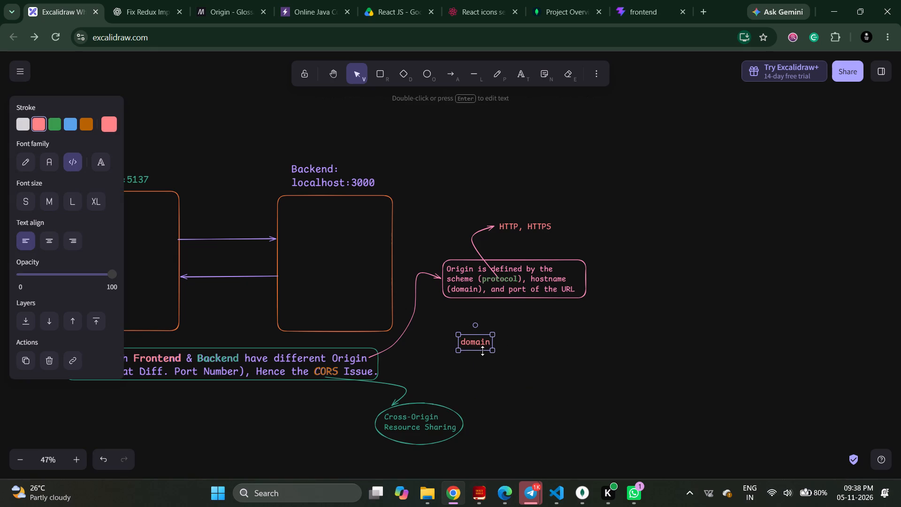
click(69, 124)
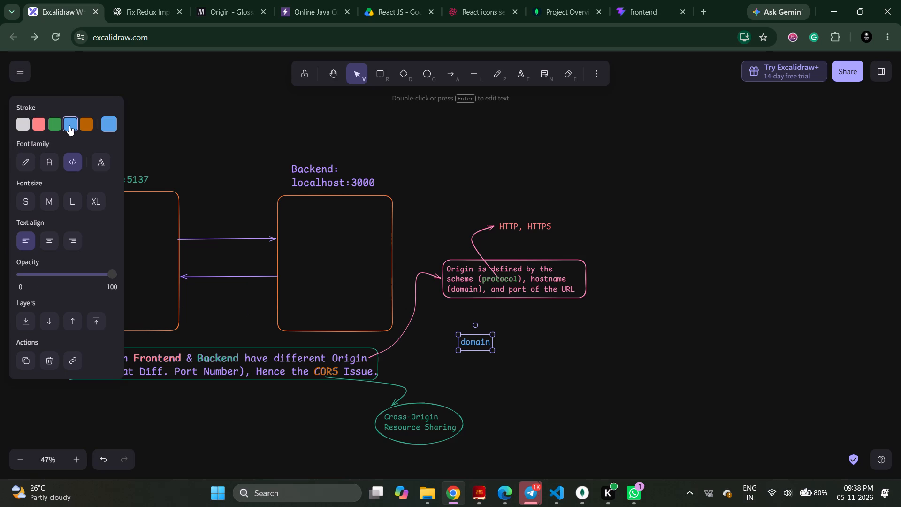
Place the blue "domain" text exactly over the word "domain" in the origin definition, fine-tuning its size and position to match.
drag(476, 344, 467, 292)
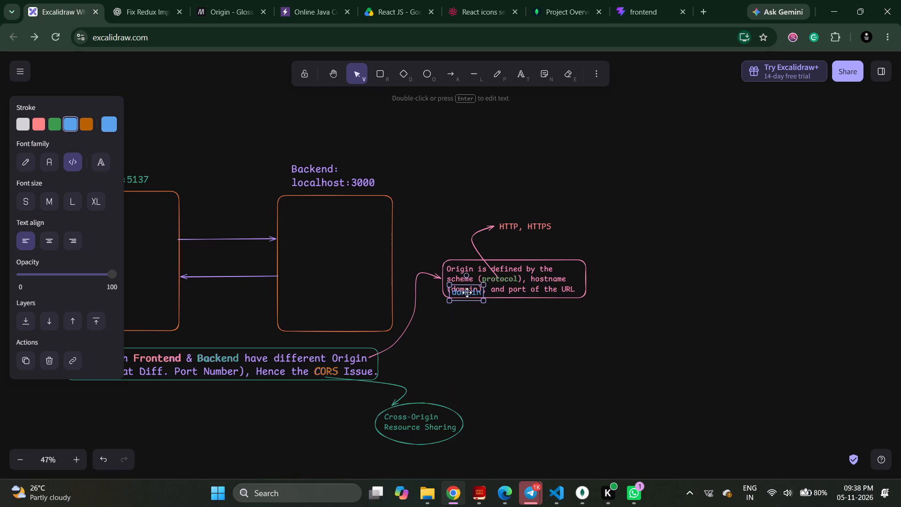
drag(467, 292, 466, 291)
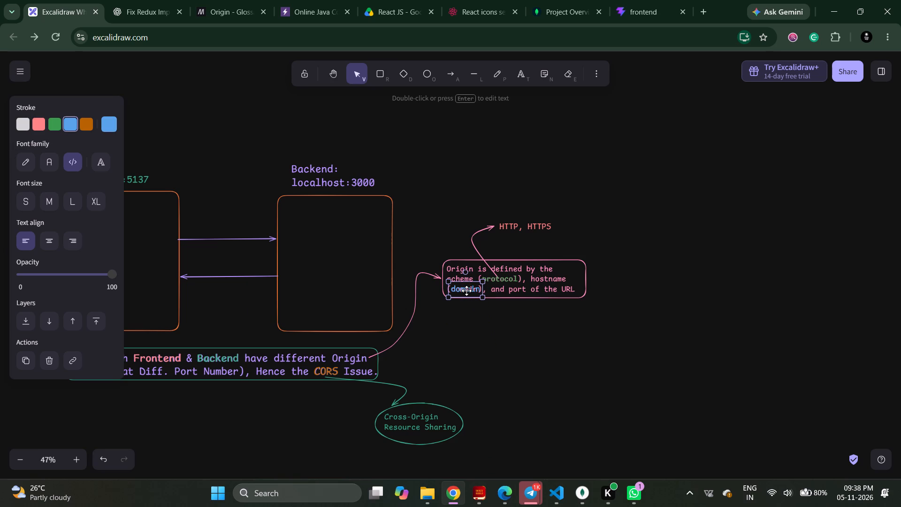
drag(466, 291, 466, 291)
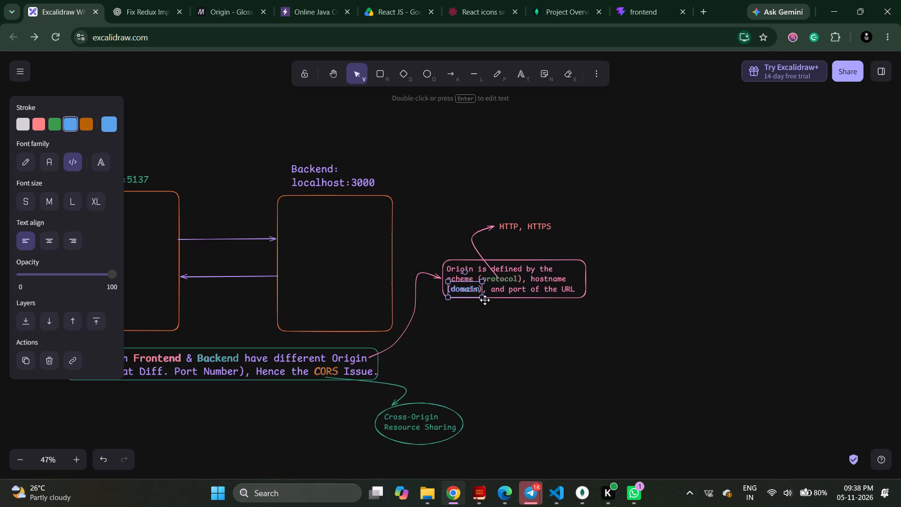
click(483, 299)
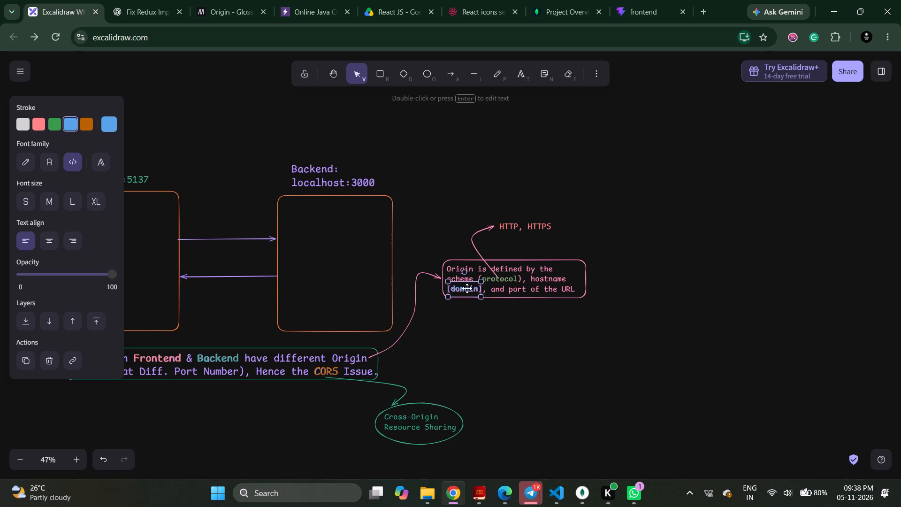
click(467, 288)
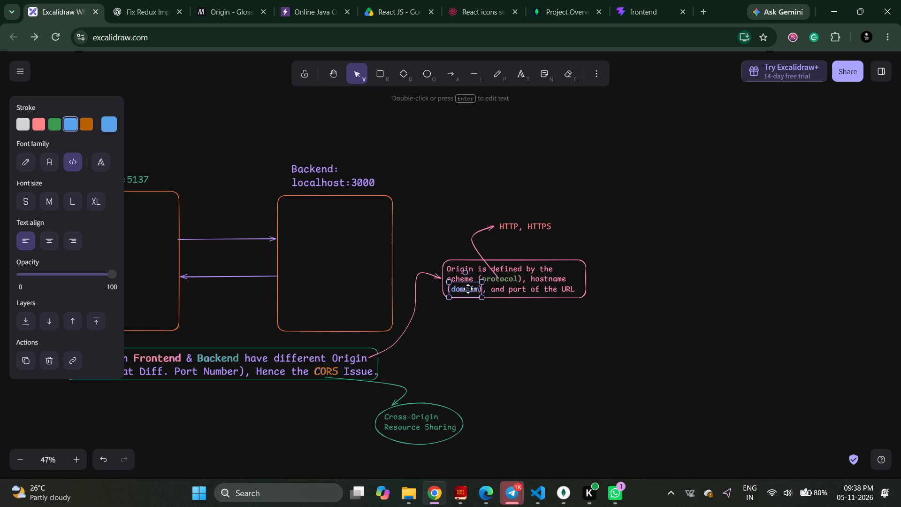
click(483, 300)
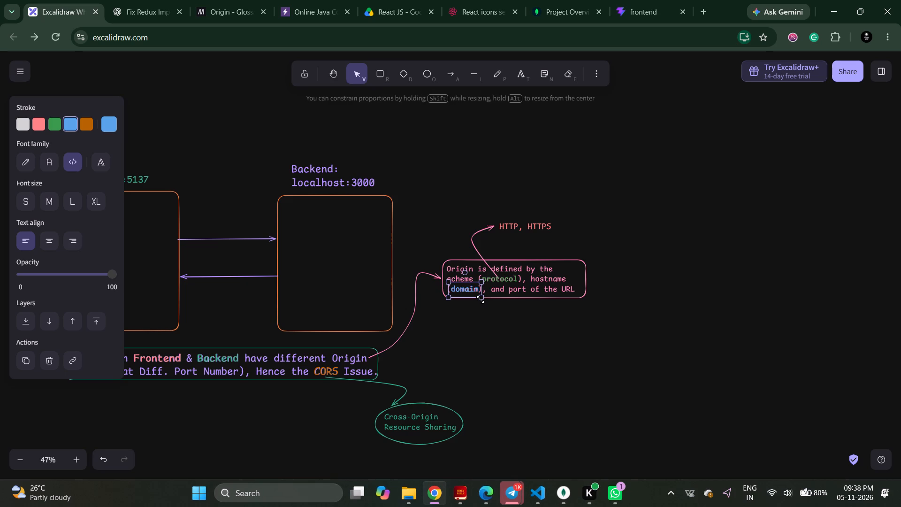
click(468, 291)
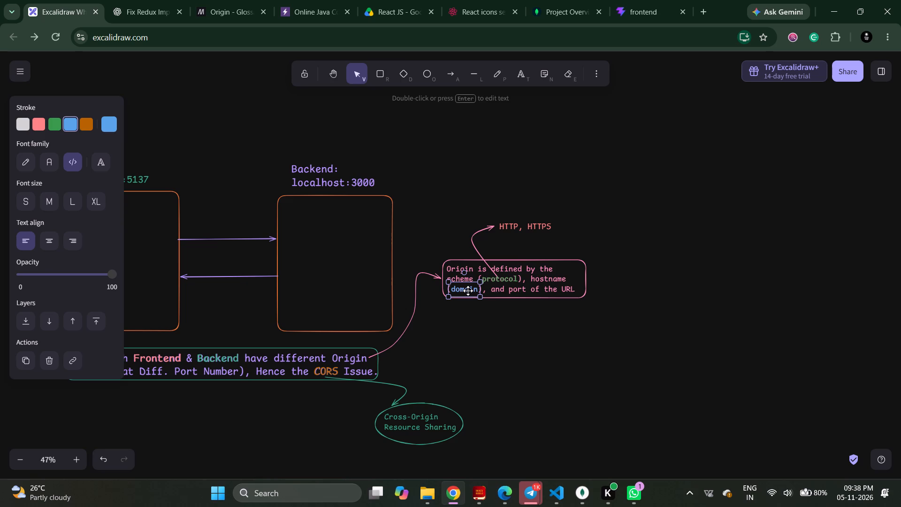
click(471, 322)
Add a two-line text below the origin definition reading "google.com" and "amazon.com".
double_click(459, 328)
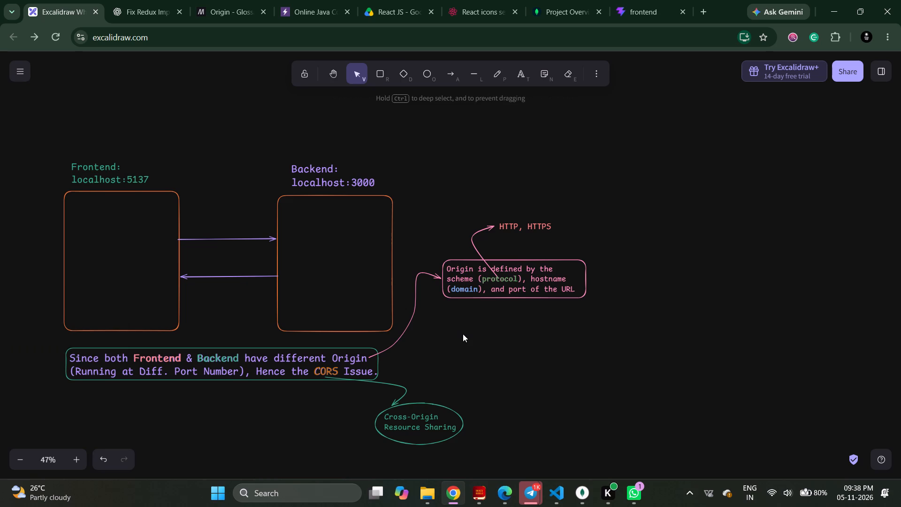
text(goo)
text(gle)
text(.cpo)
key(BackSpace)
key(BackSpace)
text(om)
key(Return)
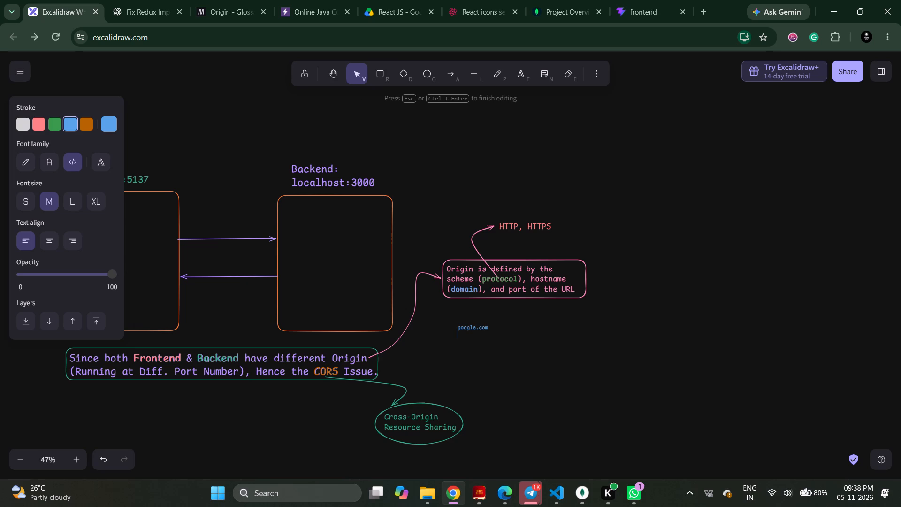
text(amazon.com)
click(488, 354)
Enlarge the "google.com" and "amazon.com" text to about the definition's text size and position it beneath the word "domain", leaving room for an arrow.
click(484, 332)
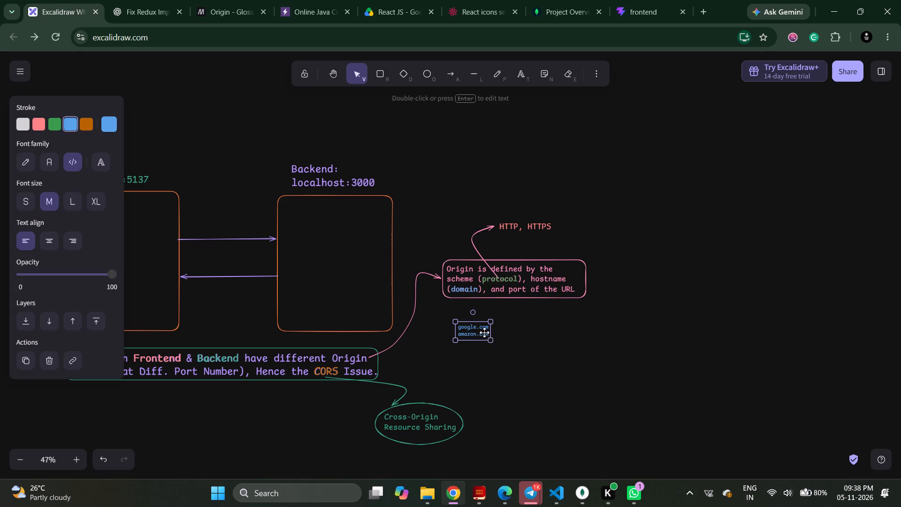
drag(489, 342, 500, 350)
drag(491, 336, 474, 330)
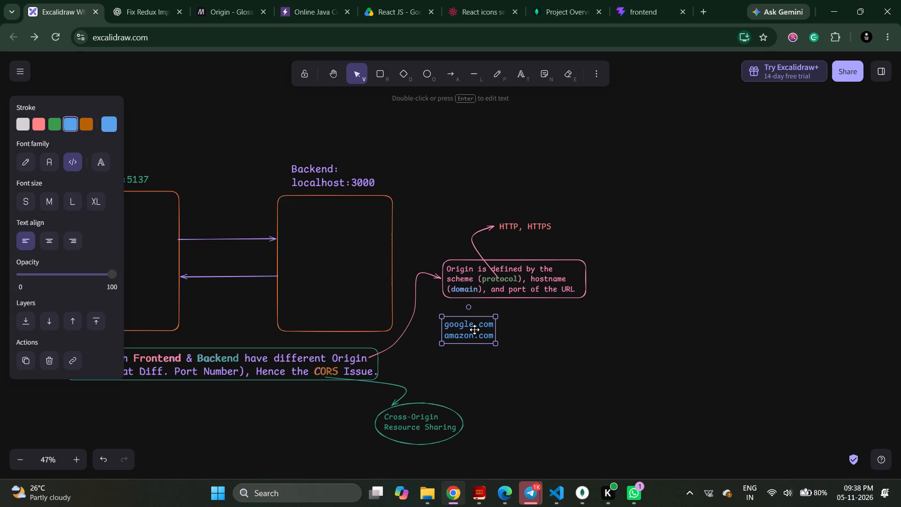
drag(474, 330, 474, 329)
click(532, 331)
drag(477, 327, 477, 334)
click(507, 334)
Draw a blue curved arrow from the word "domain" to the "google.com" text and bend its shaft outward, away from the definition's centre.
click(446, 74)
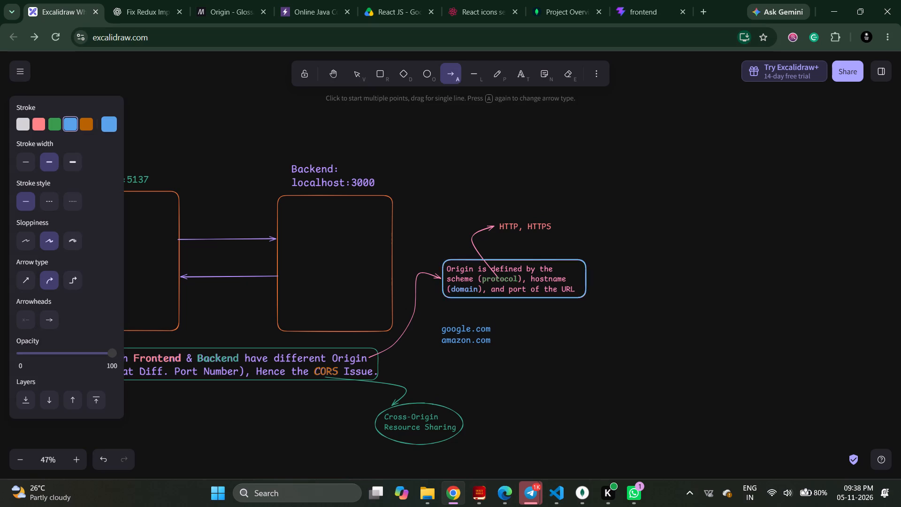
drag(466, 292, 462, 324)
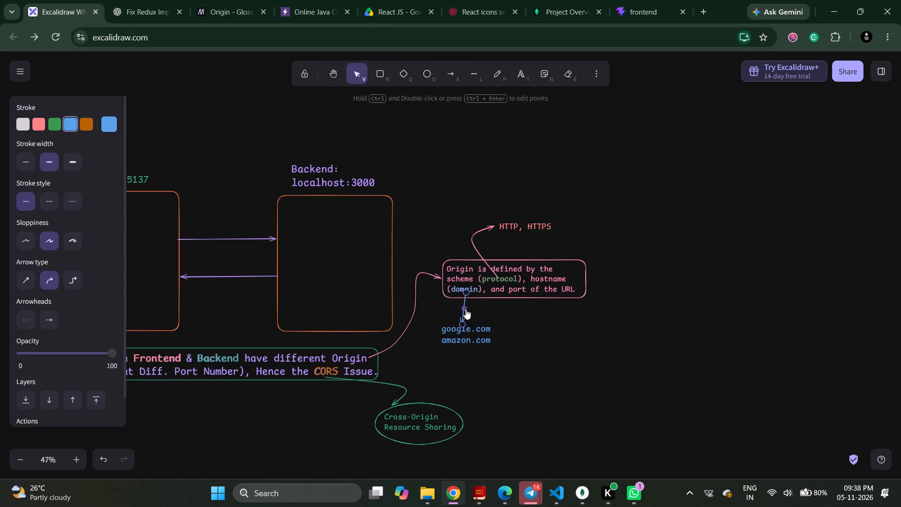
drag(466, 304, 446, 307)
click(573, 300)
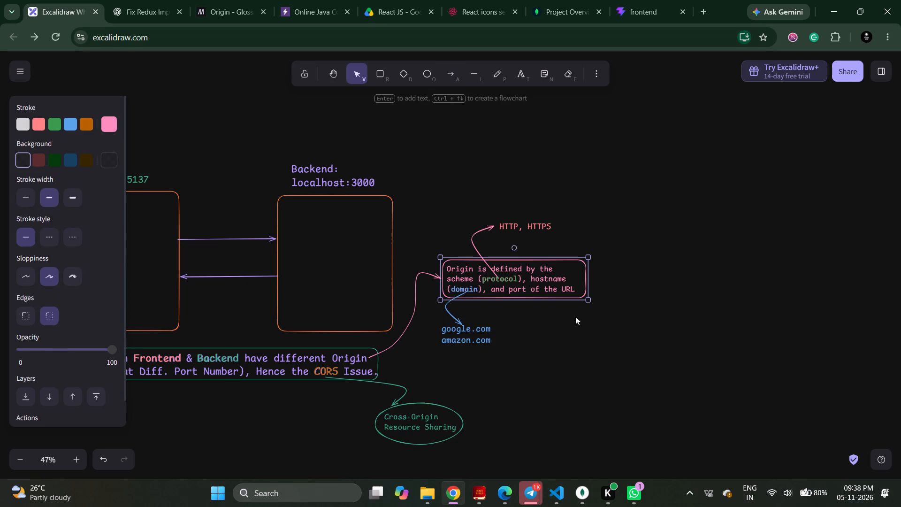
click(564, 330)
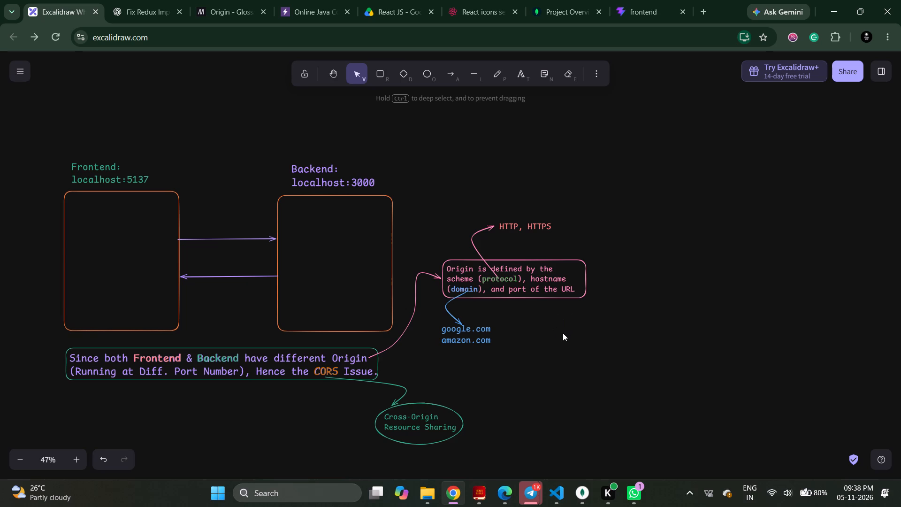
double_click(538, 330)
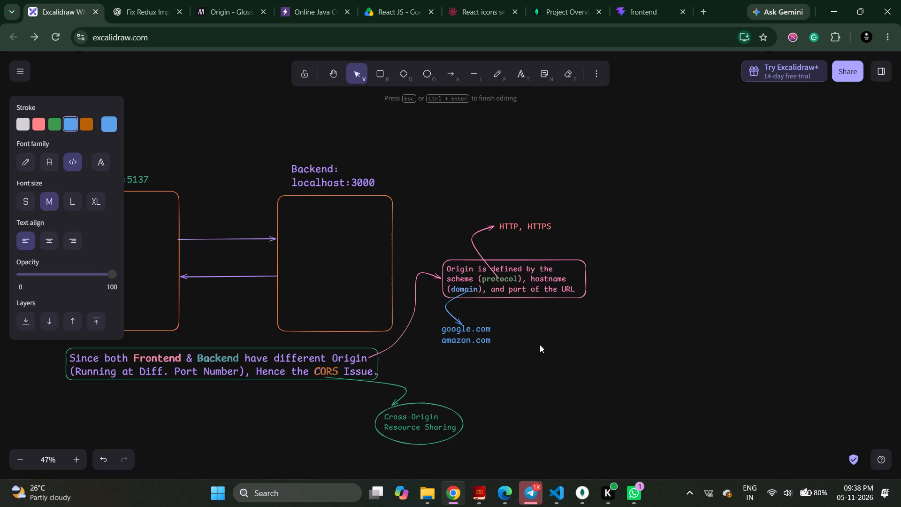
text(htt)
text(p://)
key(BackSpace)
key(BackSpace)
text(\\)
key(BackSpace)
key(BackSpace)
text(//)
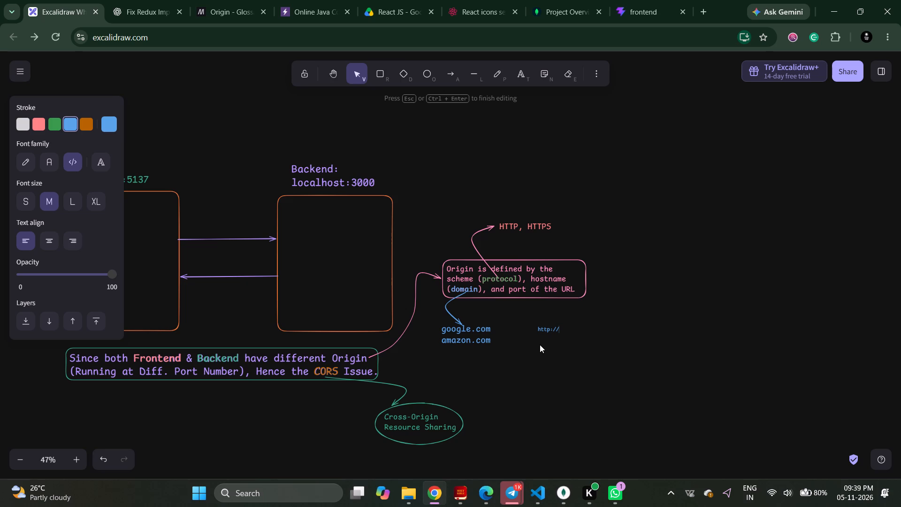
text(example)
text(.com)
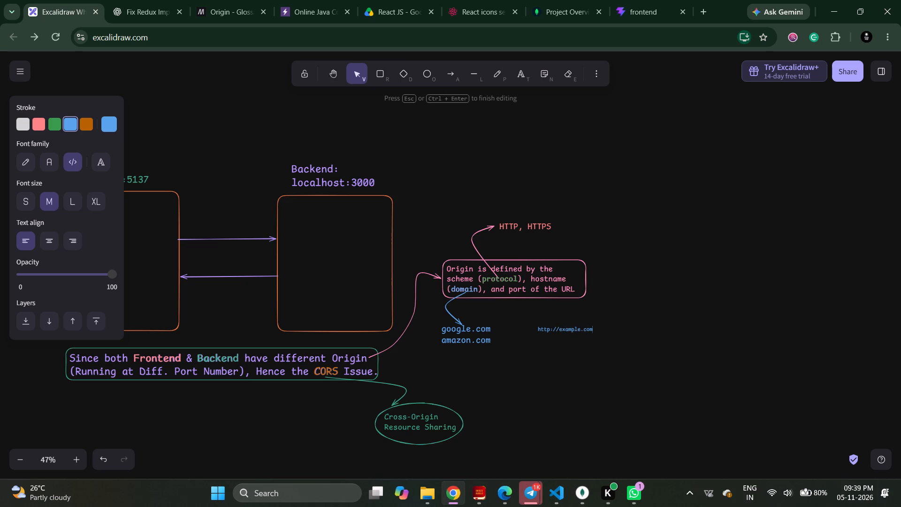
key(shift+colon)
Trim the example URL text back to "http:".
key(BackSpace)
key(BackSpace)
key(BackSpace)
key(BackSpace)
key(BackSpace)
key(BackSpace)
key(BackSpace)
key(BackSpace)
key(BackSpace)
key(BackSpace)
key(BackSpace)
key(BackSpace)
key(BackSpace)
key(BackSpace)
key(BackSpace)
key(shift+colon)
click(237, 13)
scroll(401, 208, down, 9)
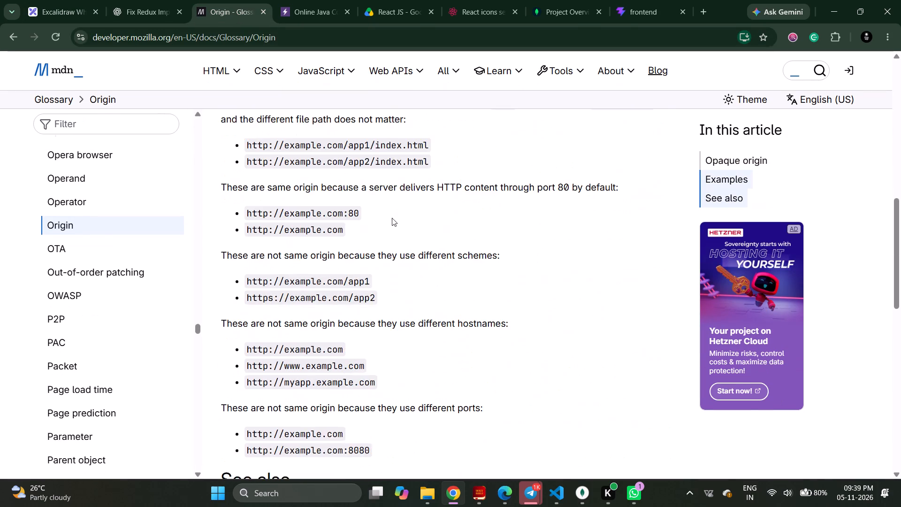
scroll(397, 222, down, 3)
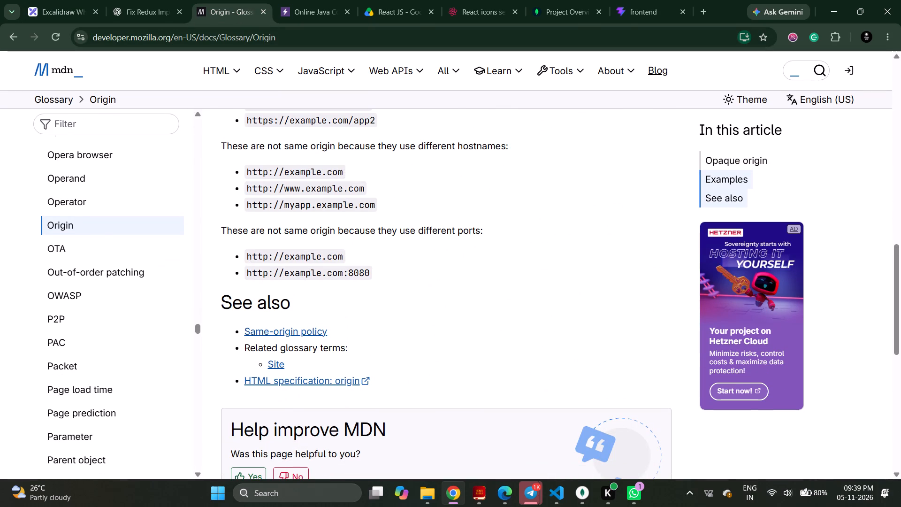
drag(249, 255, 379, 271)
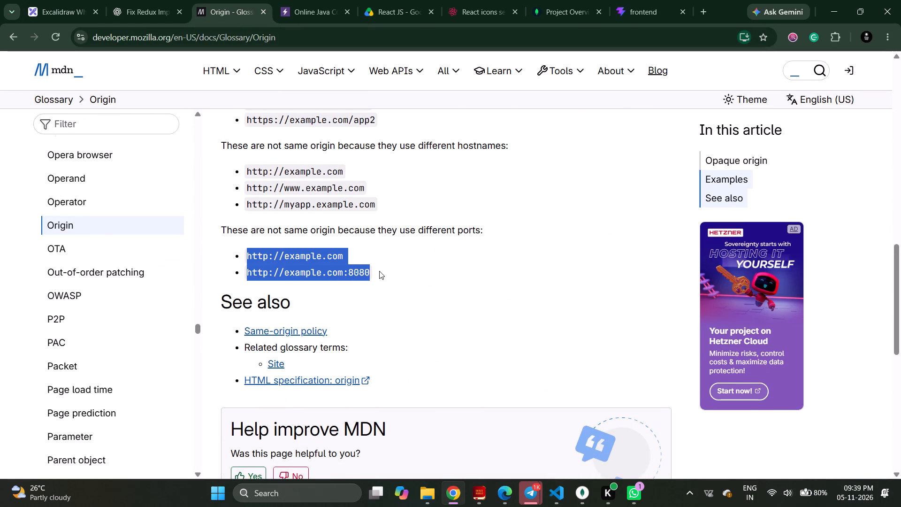
key(ctrl+c)
click(391, 271)
scroll(507, 215, up, 3)
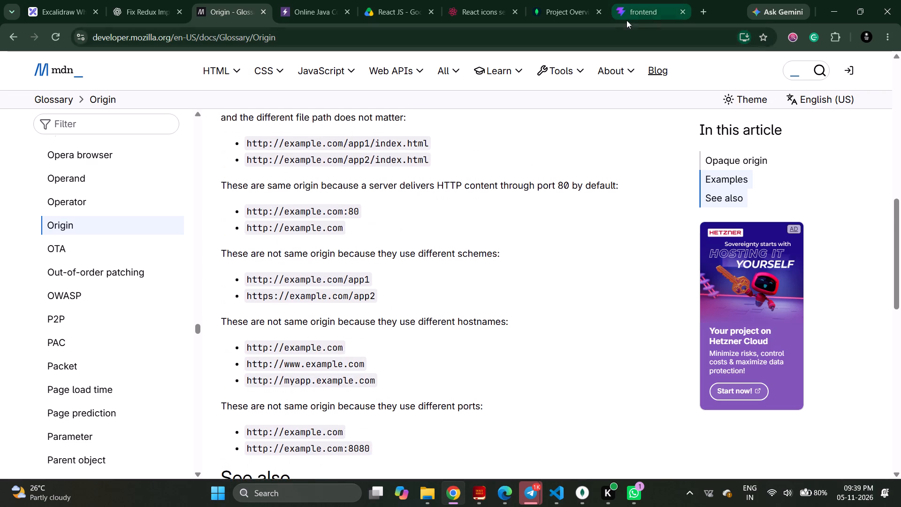
Check the frontend page's port, and paste the copied URLs into Excalidraw as a new text just below the "http:" text.
click(652, 10)
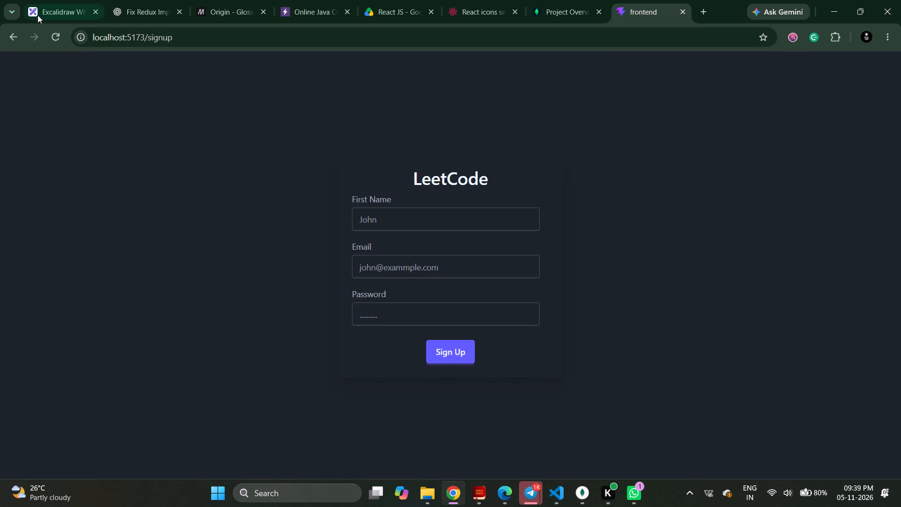
click(55, 4)
double_click(545, 362)
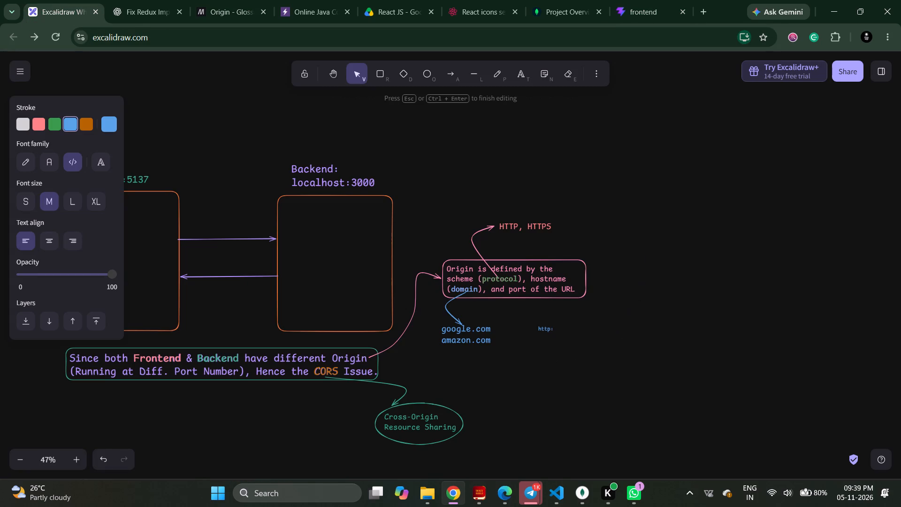
key(ctrl+v)
click(591, 379)
drag(588, 372, 585, 364)
click(580, 376)
Append the port ":5173" to the first example URL in the pasted text.
click(596, 354)
click(598, 352)
double_click(599, 353)
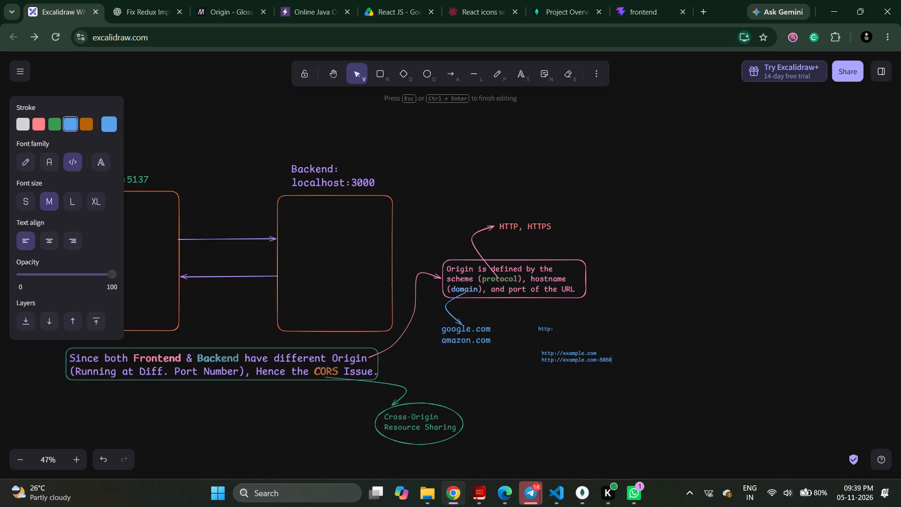
click(602, 354)
key(shift+colon)
text(5173)
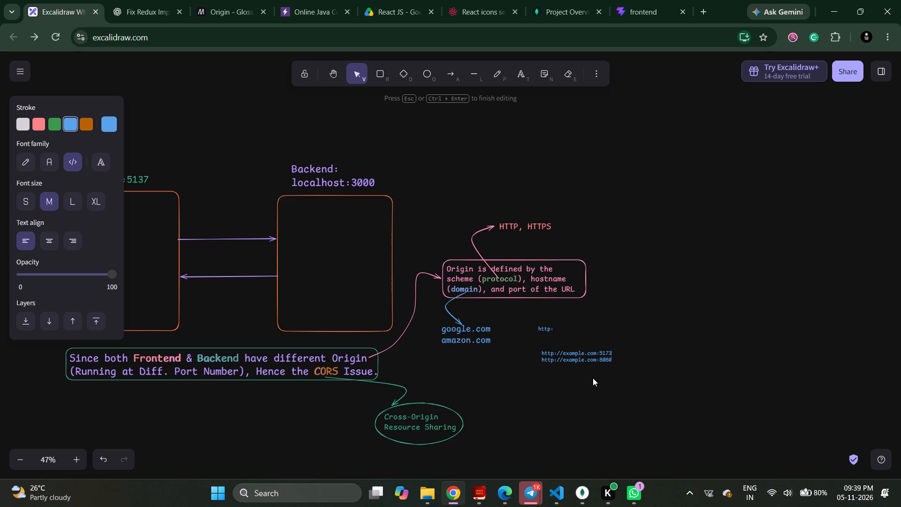
click(593, 387)
Move the two-line URL text slightly closer to "http:" and enlarge it to a little more than the domain examples' text size.
drag(604, 358, 596, 353)
double_click(597, 377)
click(588, 353)
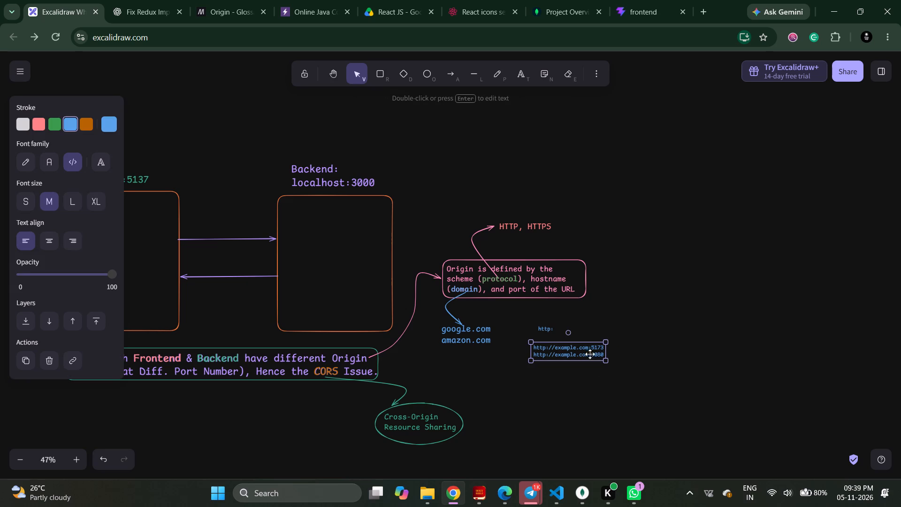
drag(607, 362, 609, 374)
Copy "5173" from the first example URL, paste it as a separate text below the URLs, and colour it white.
click(638, 353)
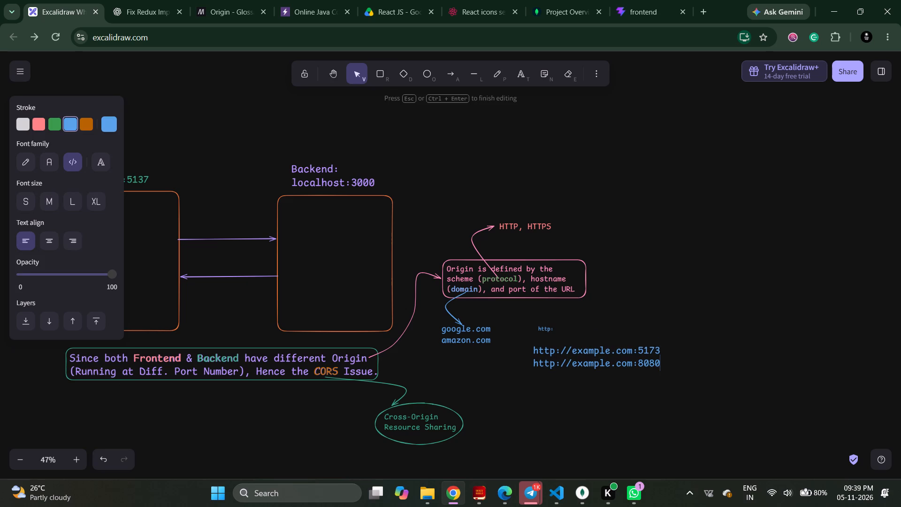
drag(637, 350, 659, 349)
key(ctrl+c)
click(568, 404)
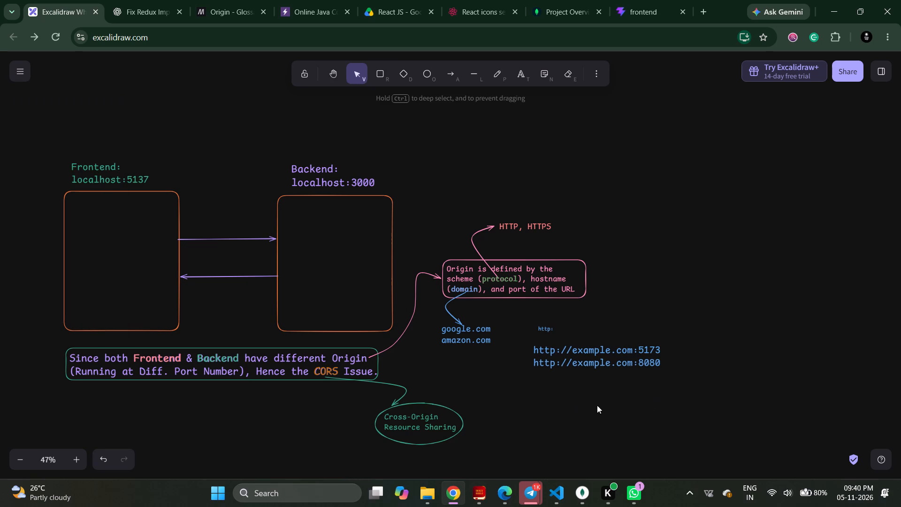
key(ctrl+v)
click(639, 420)
click(616, 407)
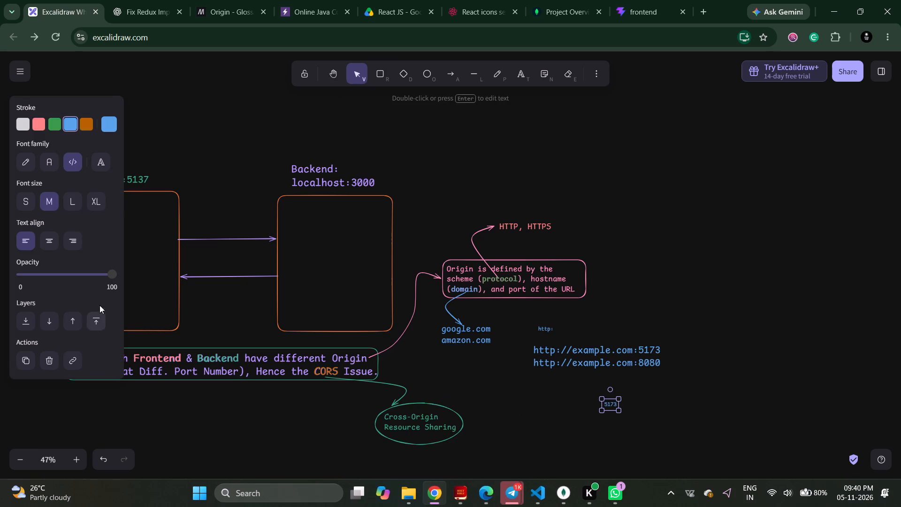
click(40, 117)
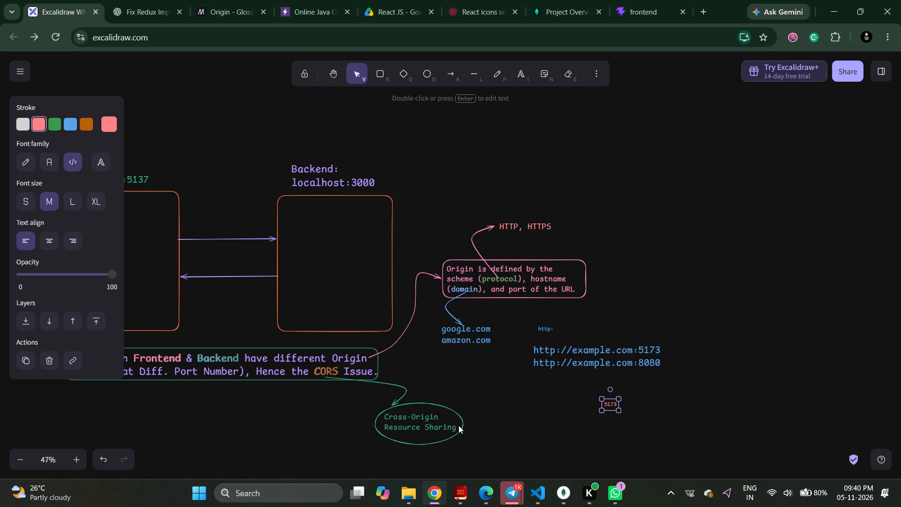
double_click(110, 125)
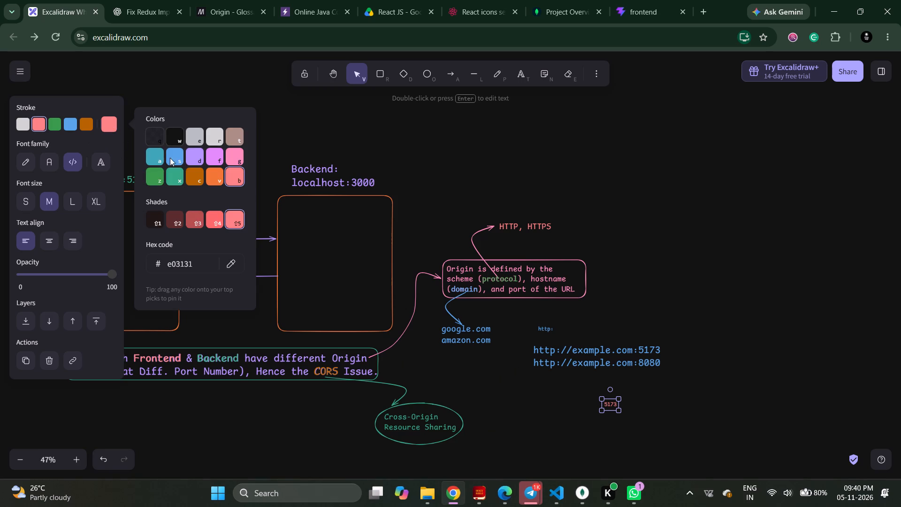
click(110, 121)
click(214, 136)
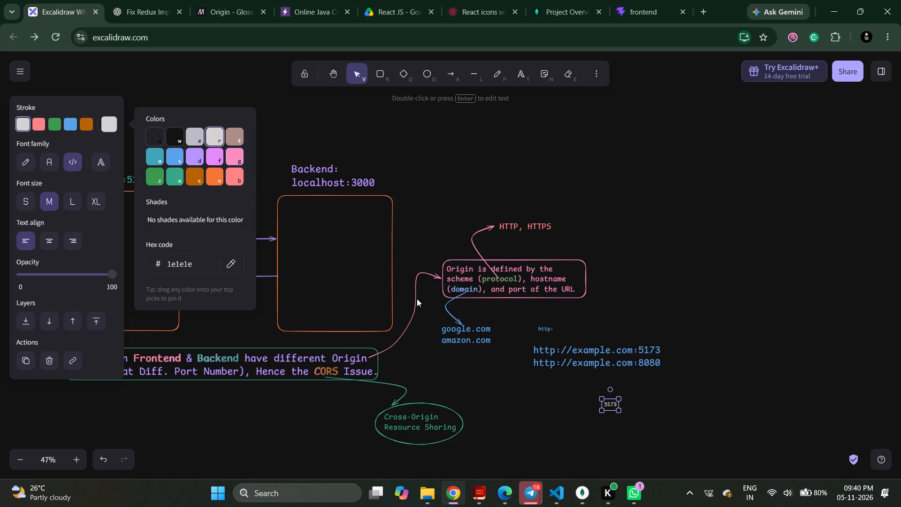
Enlarge the white "5173" text to the URL text size and lay it exactly over the port in the first URL.
drag(618, 411, 618, 414)
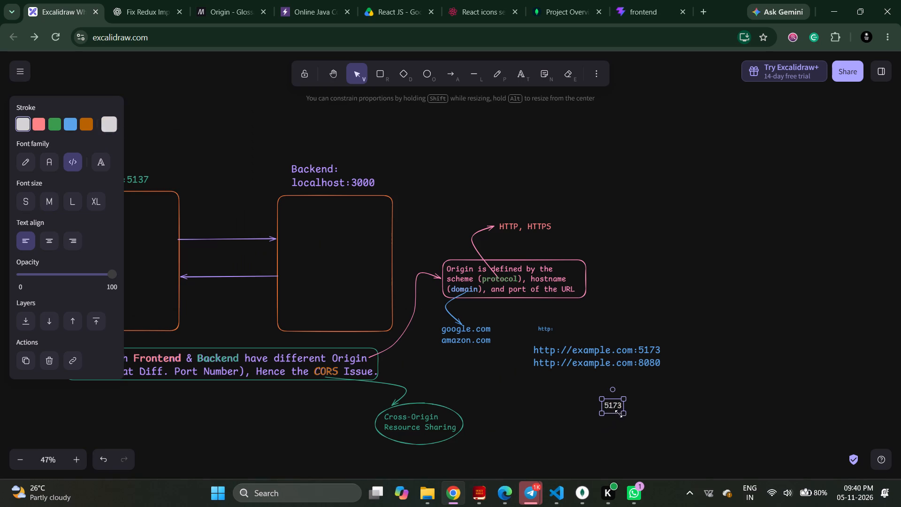
drag(618, 414, 619, 415)
drag(614, 402, 651, 345)
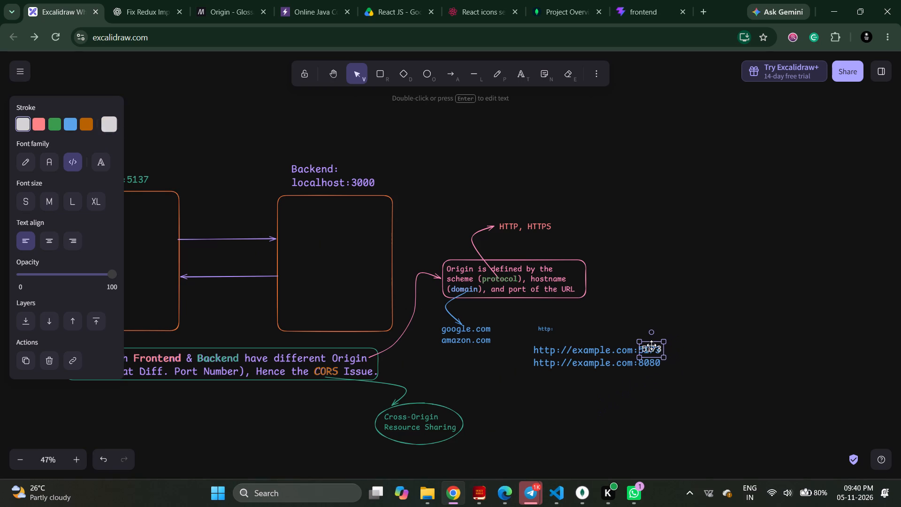
drag(651, 345, 649, 346)
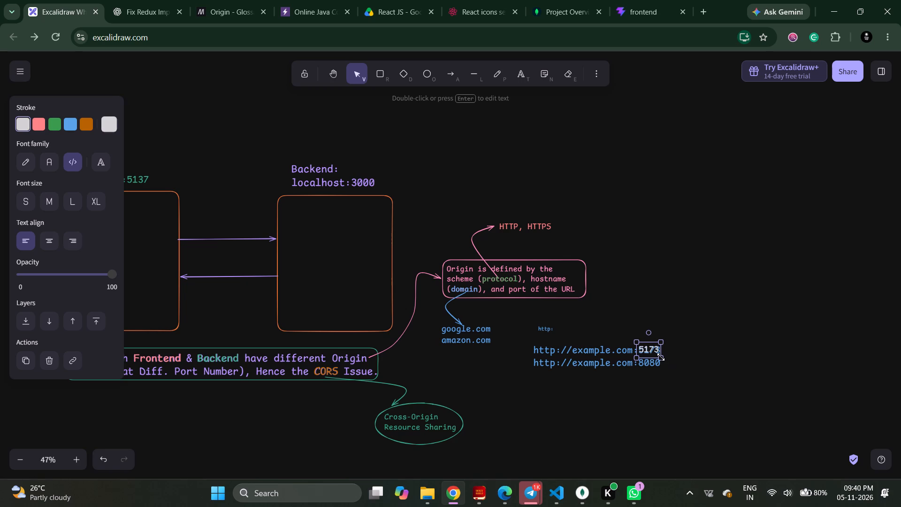
click(660, 356)
click(671, 350)
Write "8080" as a white text, enlarge it to the URL text size, and lay it over the port in the second URL.
triple_click(604, 396)
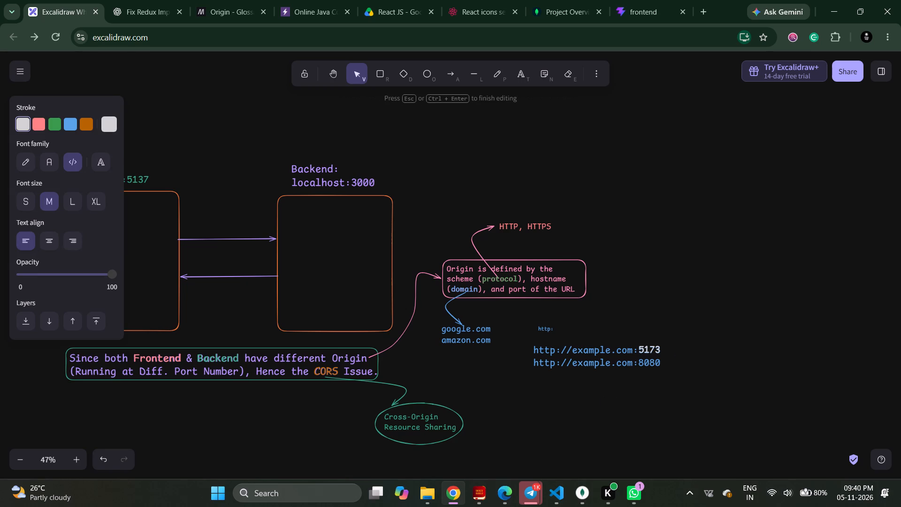
text(80)
text(80)
double_click(613, 419)
click(615, 396)
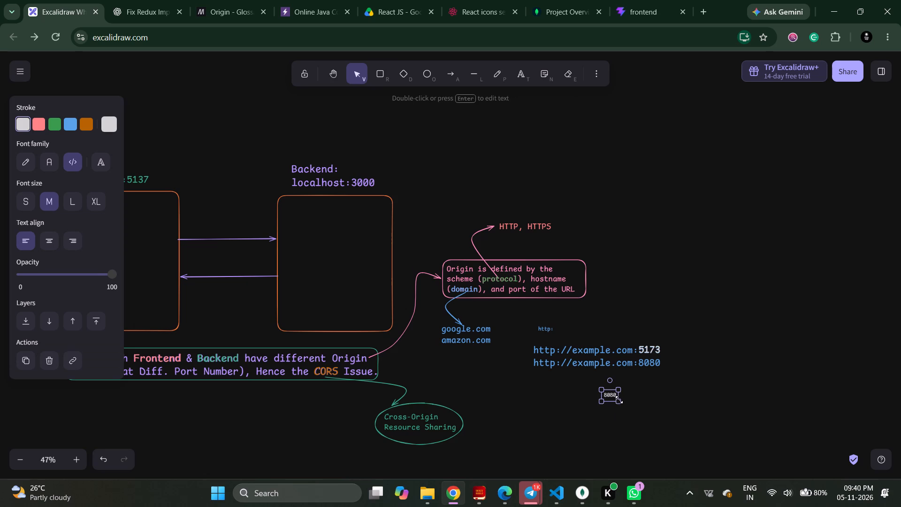
drag(619, 402, 624, 407)
drag(613, 400, 645, 371)
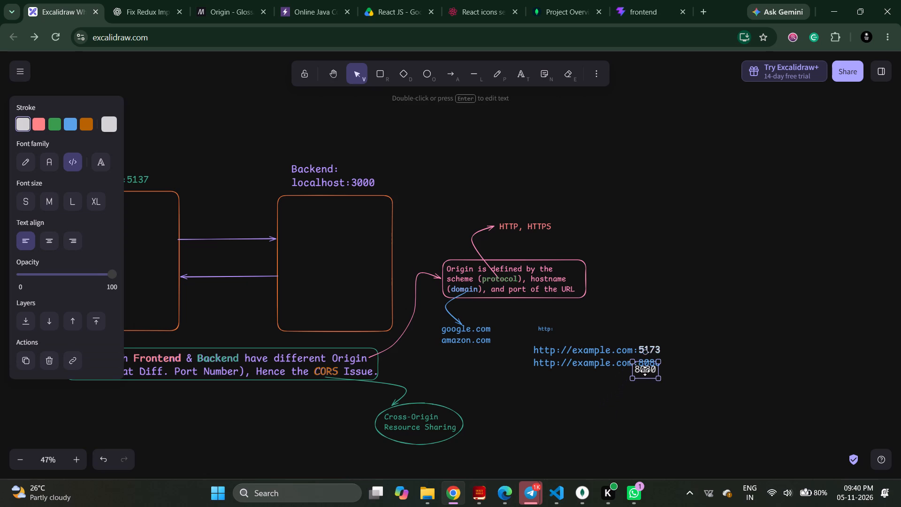
drag(645, 371, 649, 365)
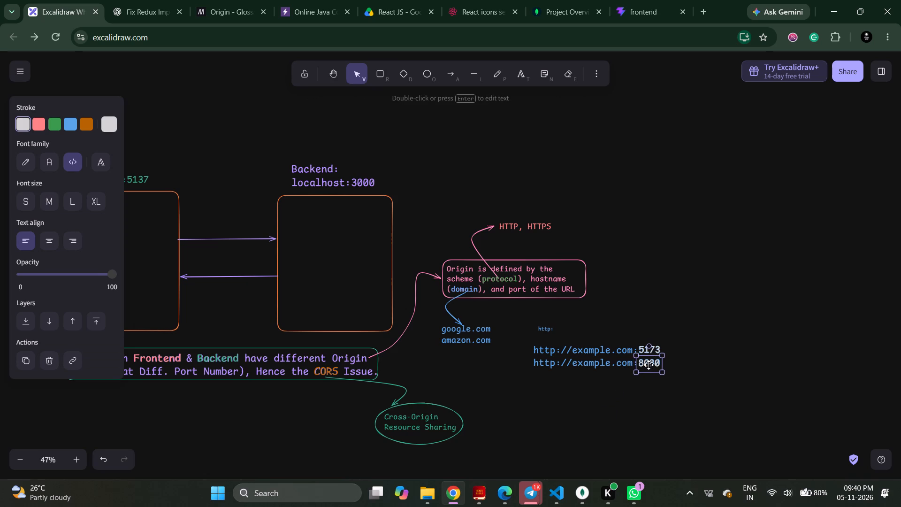
drag(649, 365, 649, 366)
click(645, 383)
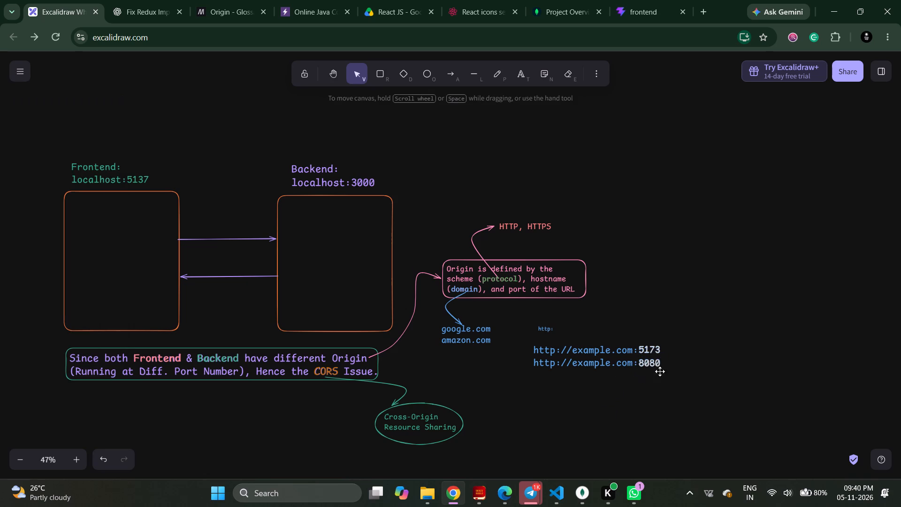
click(657, 367)
click(662, 371)
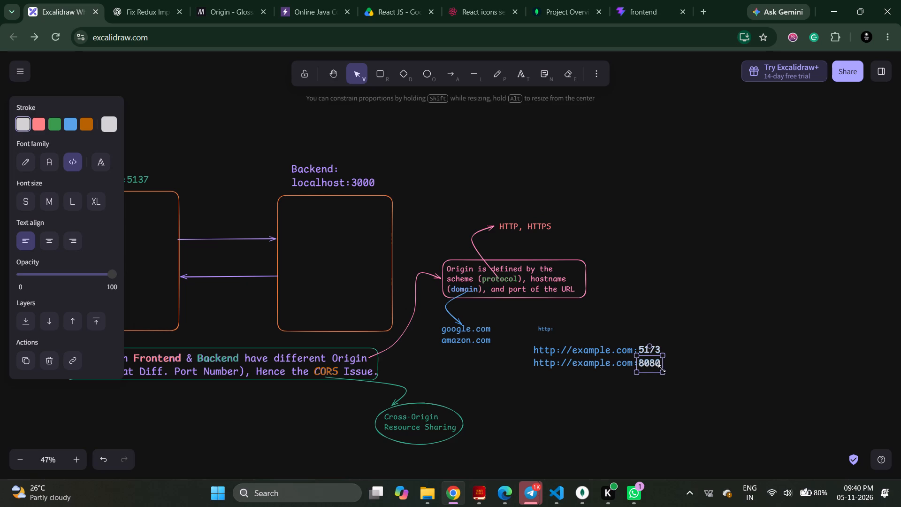
click(655, 368)
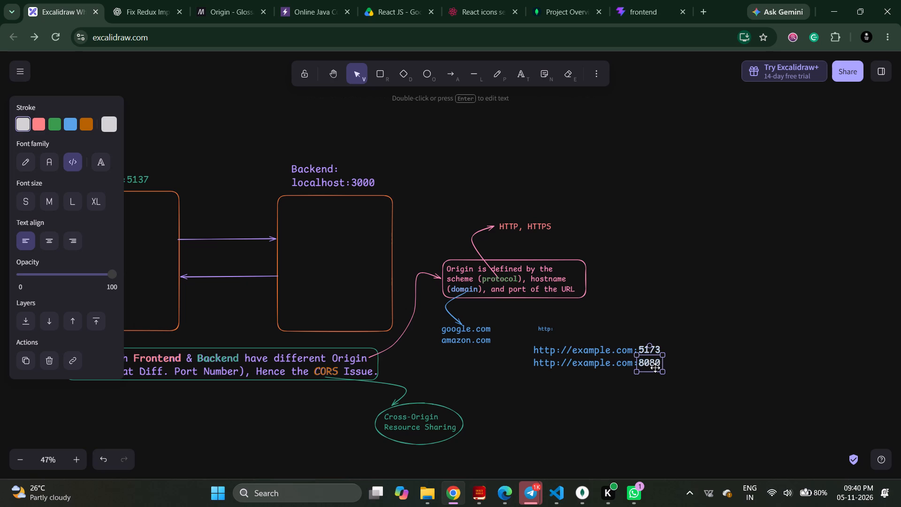
click(655, 385)
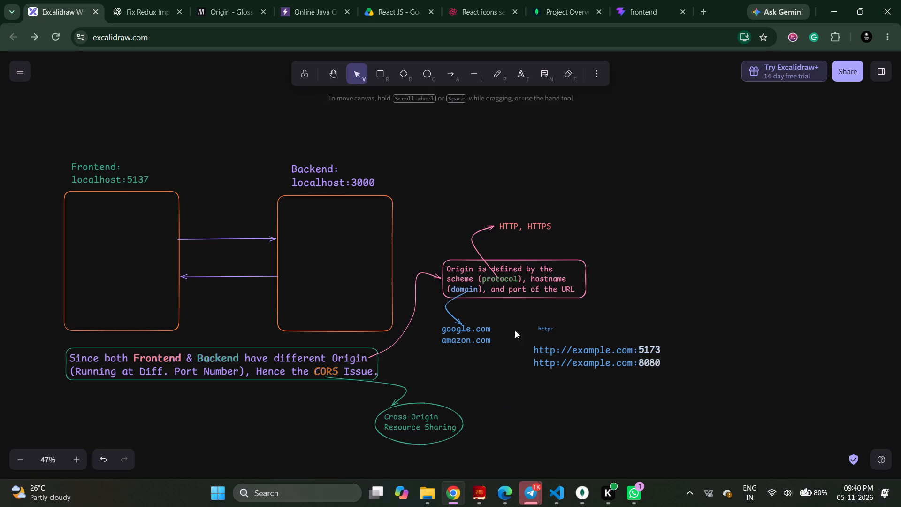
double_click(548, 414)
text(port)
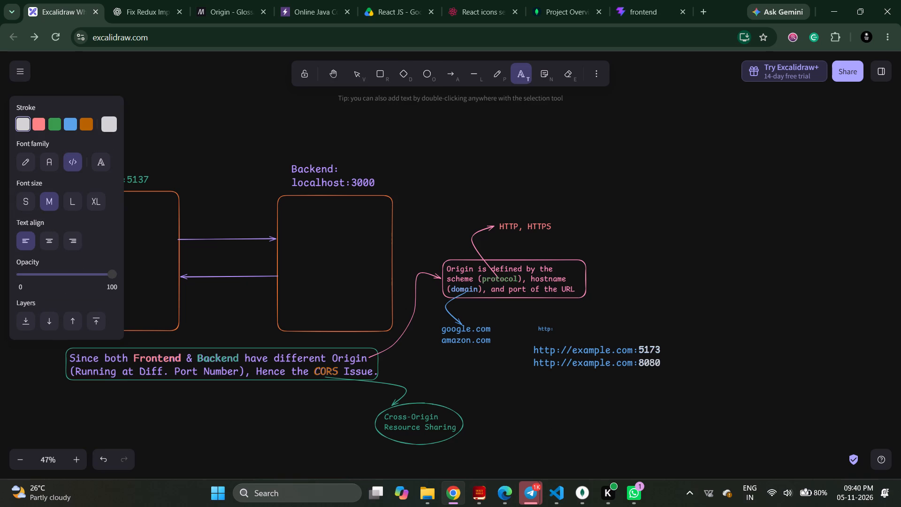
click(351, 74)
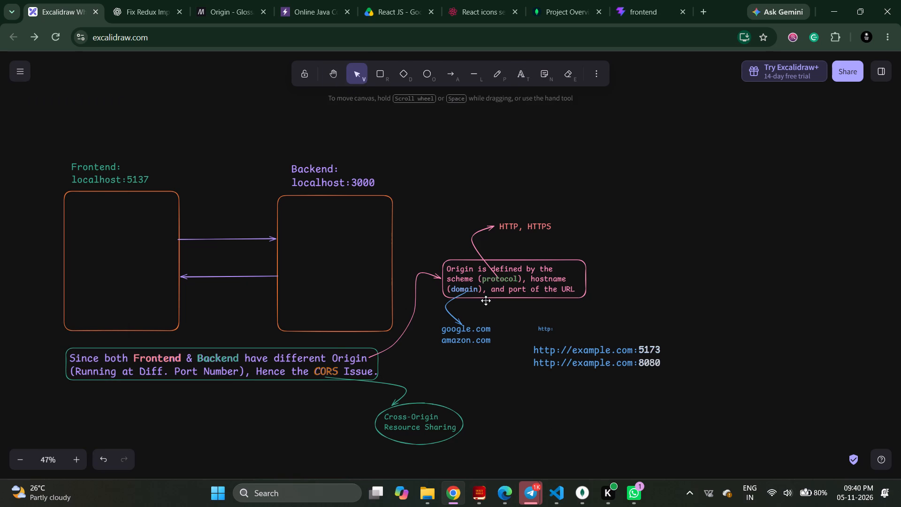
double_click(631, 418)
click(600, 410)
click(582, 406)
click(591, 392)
Write "port" as a new white text in the empty space below the example URLs.
double_click(562, 425)
key(p)
text(ort)
click(602, 435)
click(563, 432)
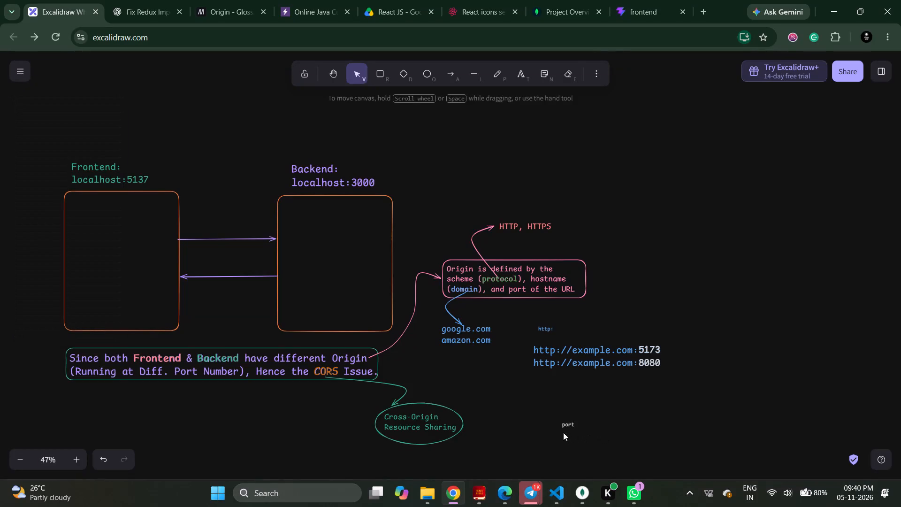
Enlarge the white "port" text to the definition's text size and lay it over the word "port" in the origin definition.
double_click(569, 426)
drag(573, 422, 597, 395)
click(580, 434)
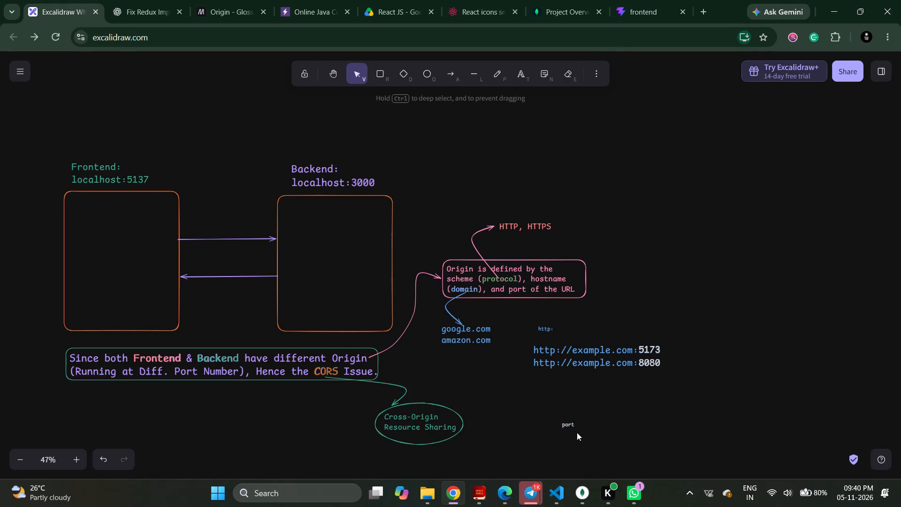
click(571, 424)
drag(577, 431, 583, 436)
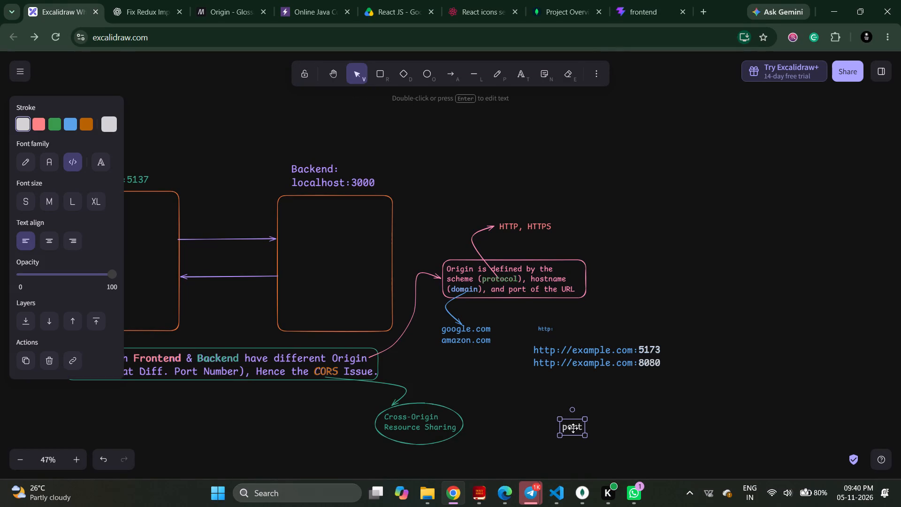
drag(573, 428, 519, 290)
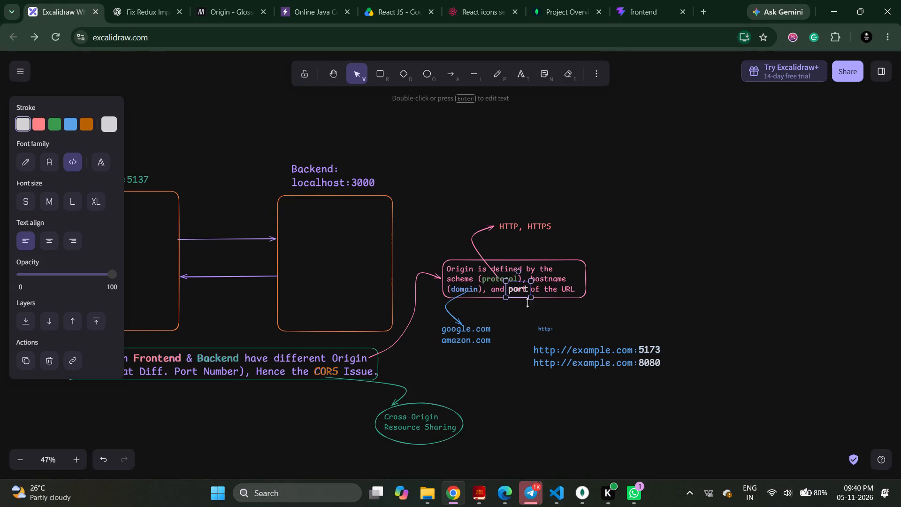
click(531, 298)
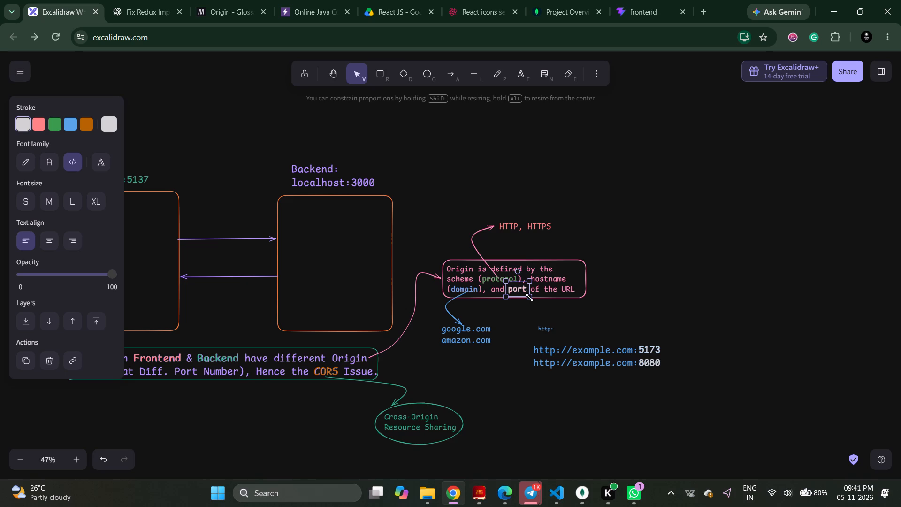
click(517, 315)
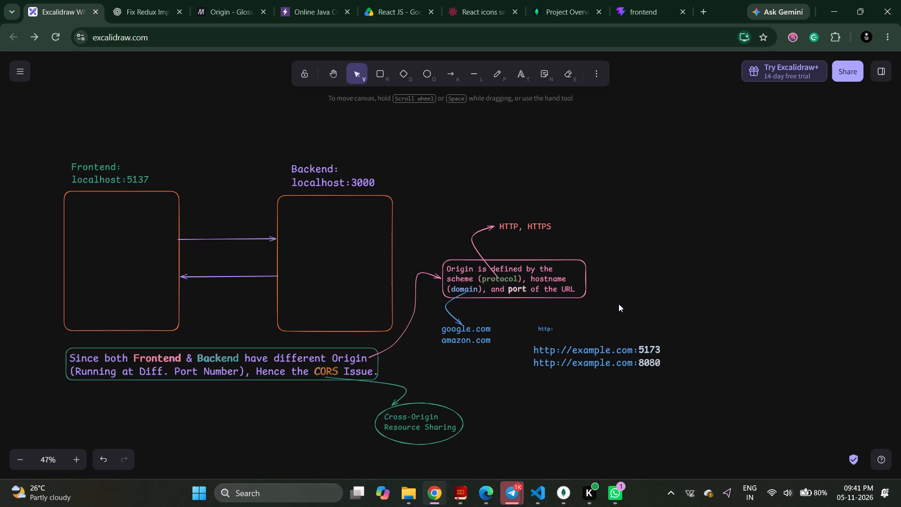
Draw a white curved-type arrow from "port" in the origin definition to just above the 5173 port of the example URLs.
click(450, 69)
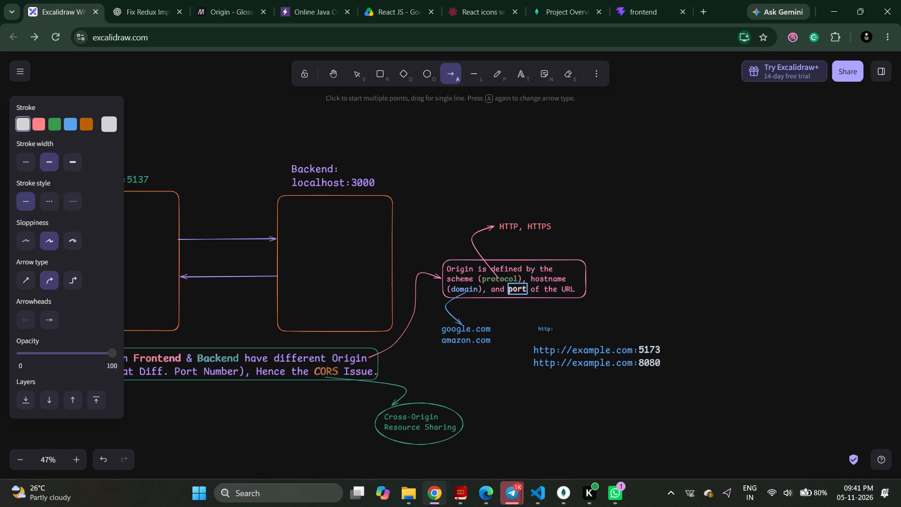
drag(517, 293, 579, 337)
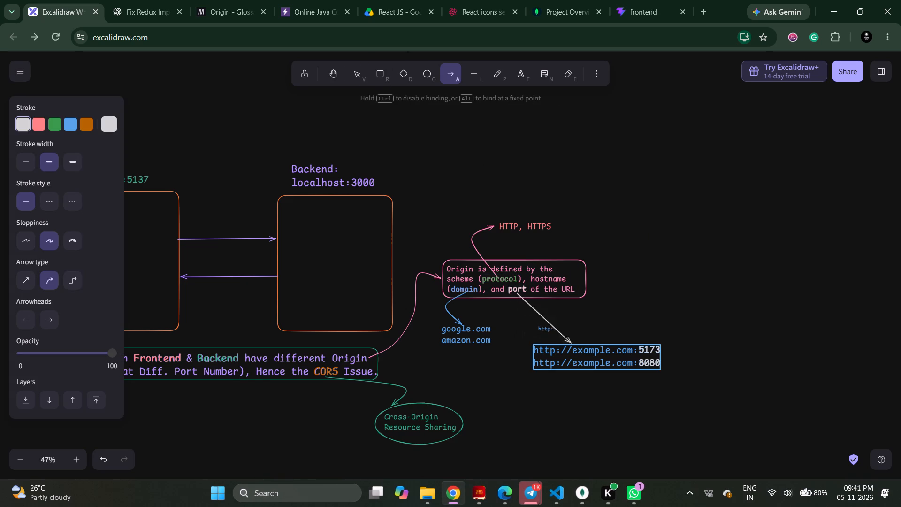
drag(579, 337, 645, 329)
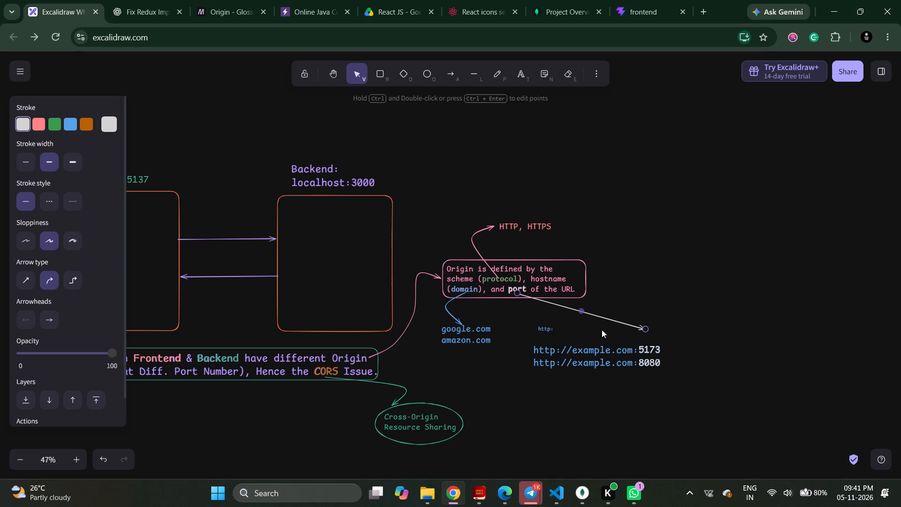
Remove the stray small "http:" text above the example URLs.
click(546, 330)
key(ctrl+x)
double_click(546, 339)
Group the two example URLs with the white 5173 and 8080 texts overlaid on their ports.
triple_click(592, 353)
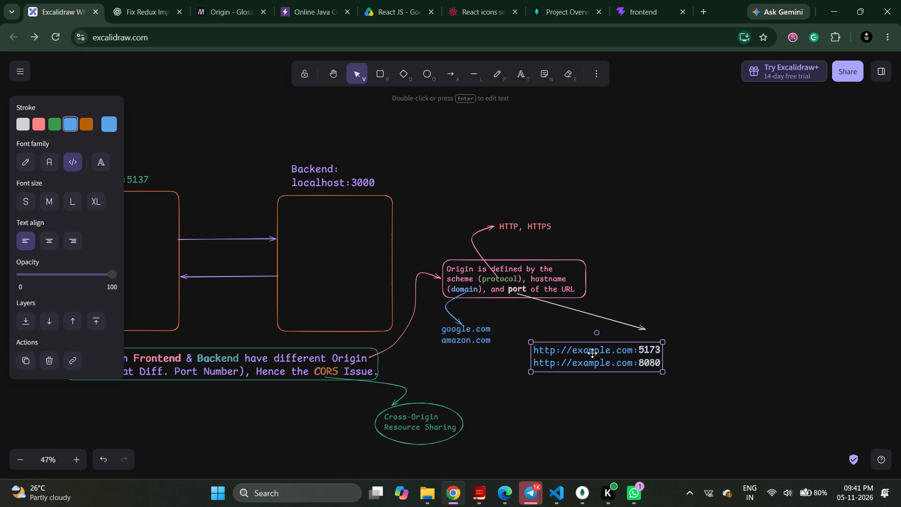
click(592, 353)
click(561, 380)
click(593, 359)
click(542, 406)
drag(523, 331, 664, 331)
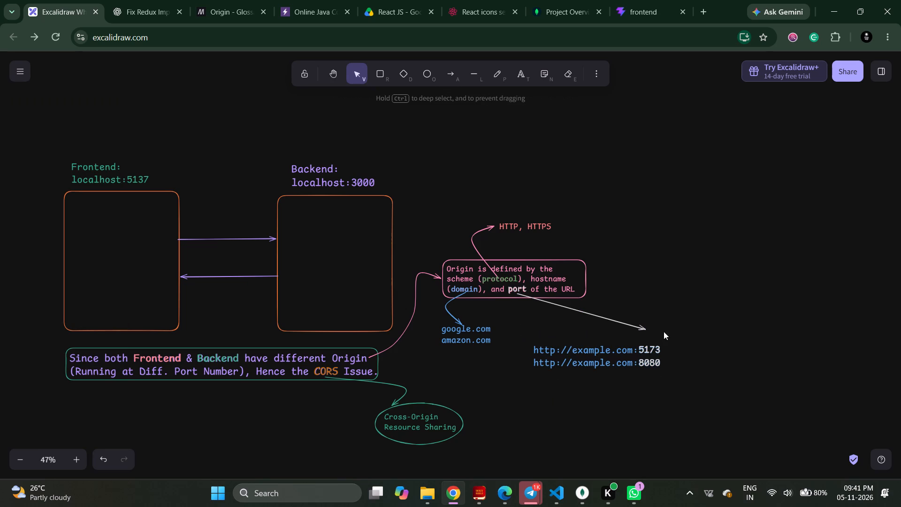
drag(664, 331, 741, 416)
scroll(99, 390, down, 5)
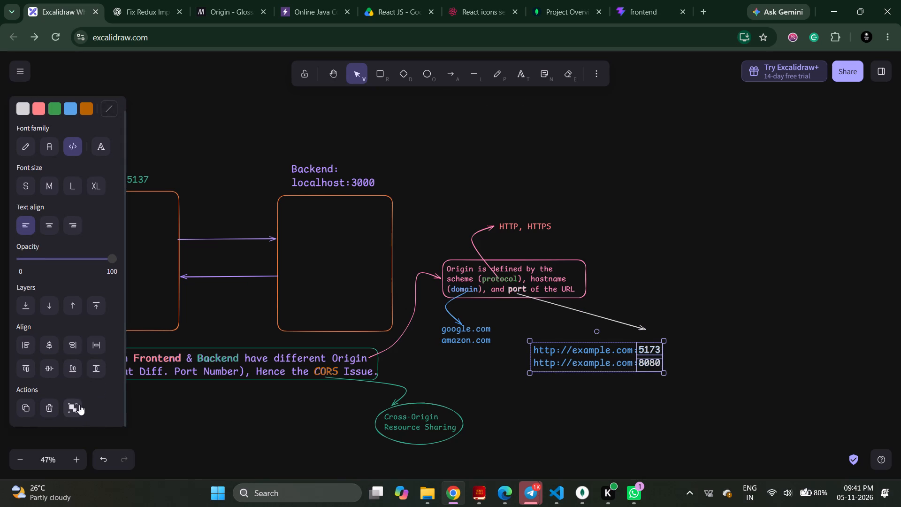
click(76, 405)
Shrink the grouped example URLs and move them slightly up and left, beside the google.com and amazon.com examples.
drag(665, 373, 636, 370)
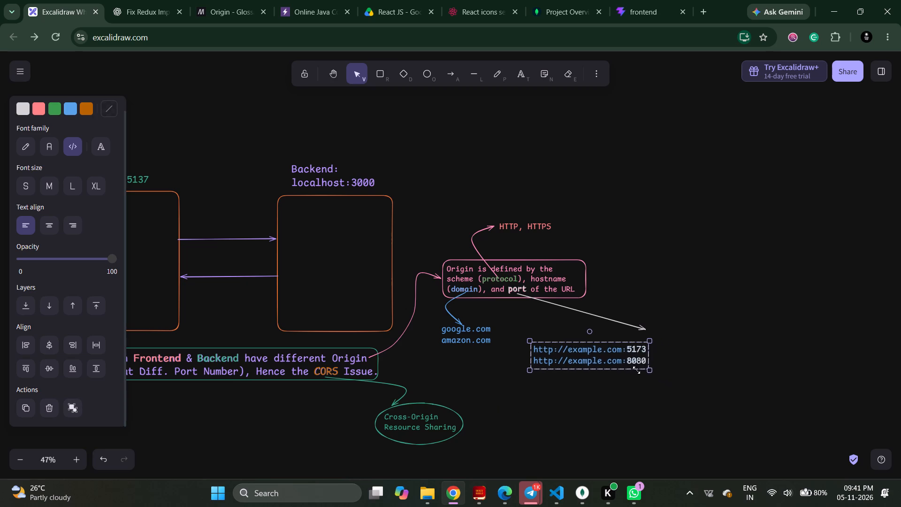
drag(636, 370, 612, 366)
click(609, 393)
drag(603, 353, 601, 349)
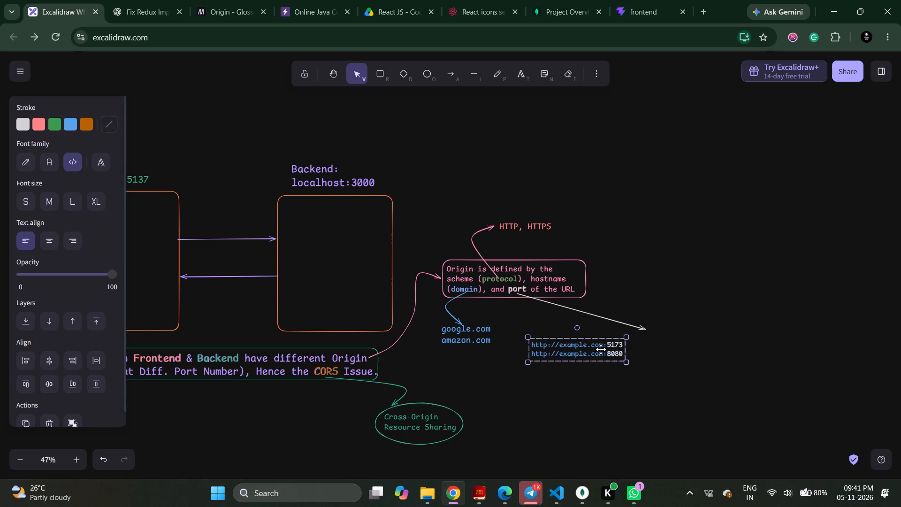
drag(601, 349, 600, 346)
click(667, 350)
drag(576, 345, 570, 343)
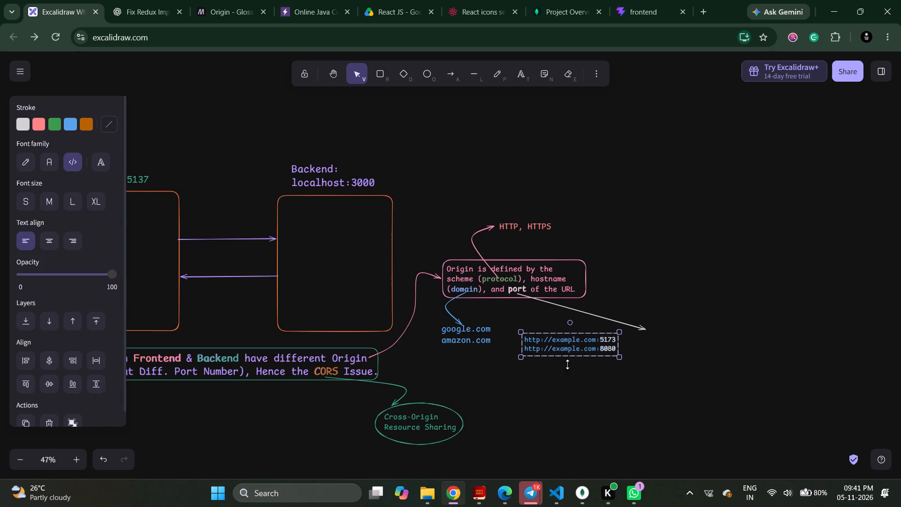
click(563, 378)
Bend the white arrow into a curve and bring its head down onto the 5173 port of the first URL.
click(602, 319)
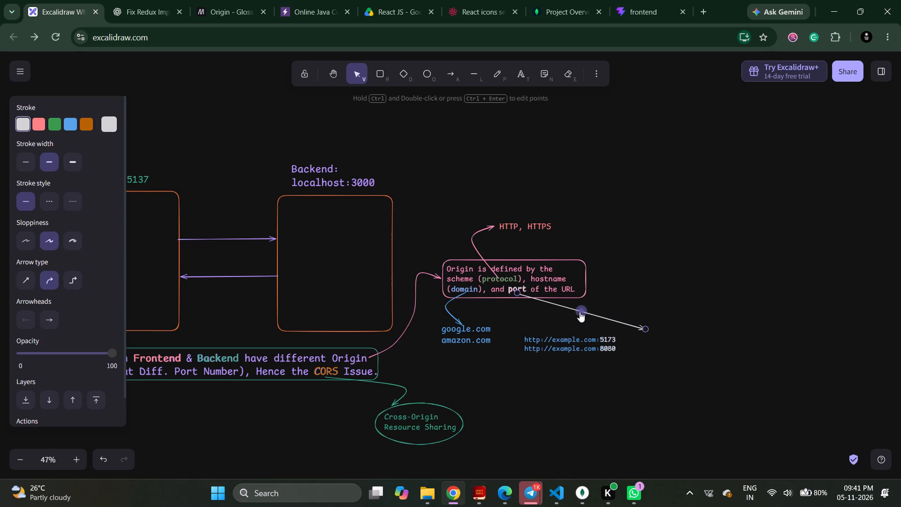
drag(578, 311, 586, 300)
drag(643, 325, 611, 326)
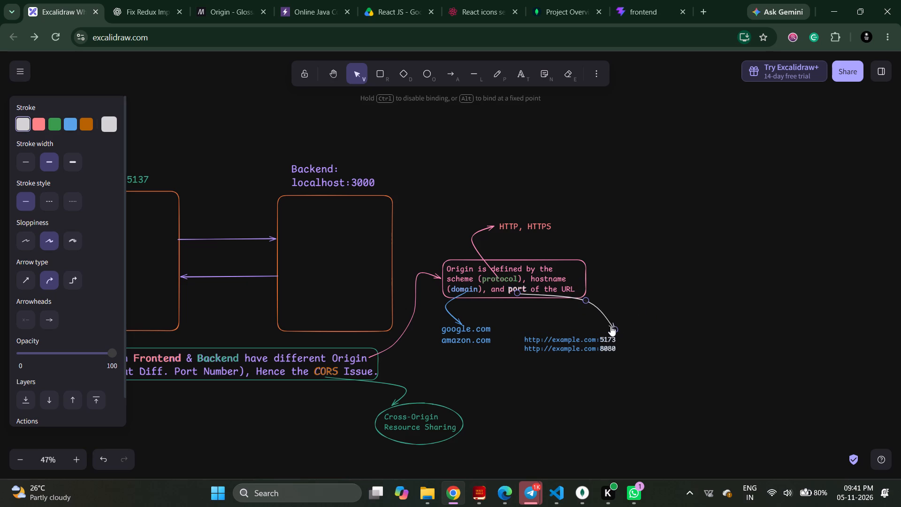
drag(611, 326, 608, 330)
click(663, 331)
click(585, 302)
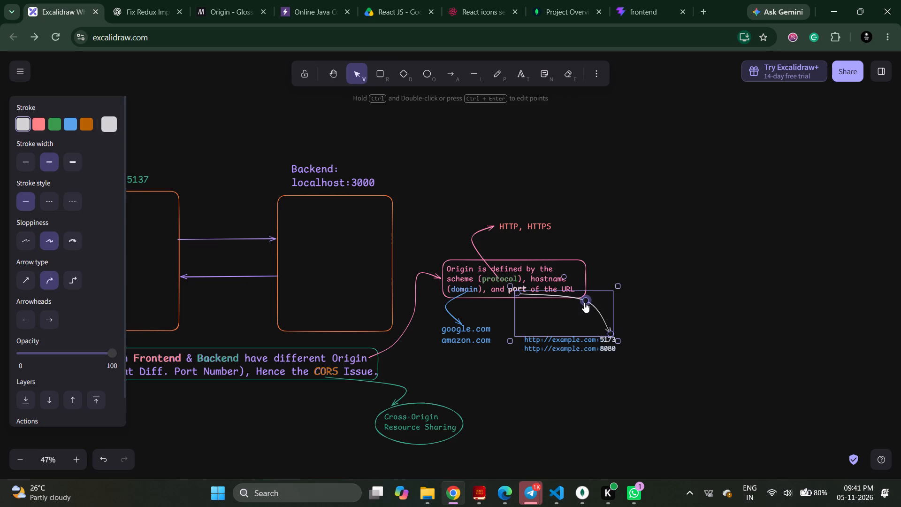
drag(582, 300, 605, 312)
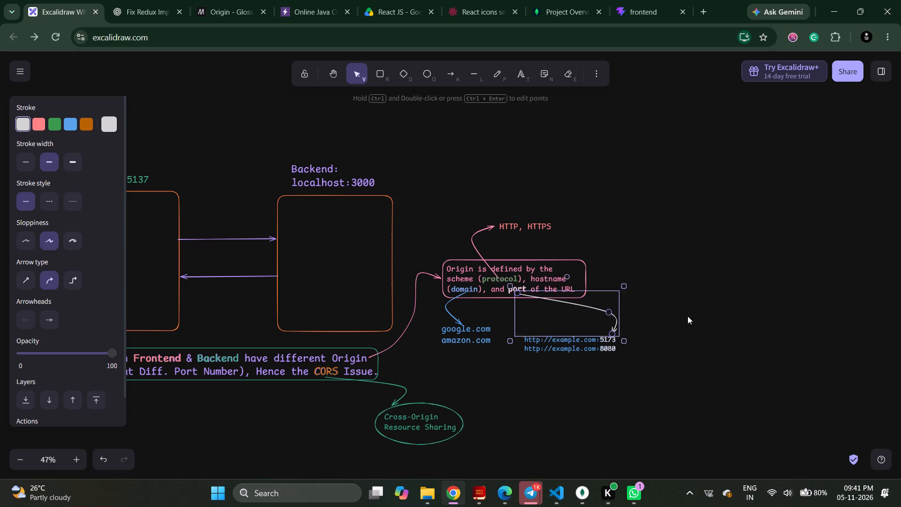
click(687, 316)
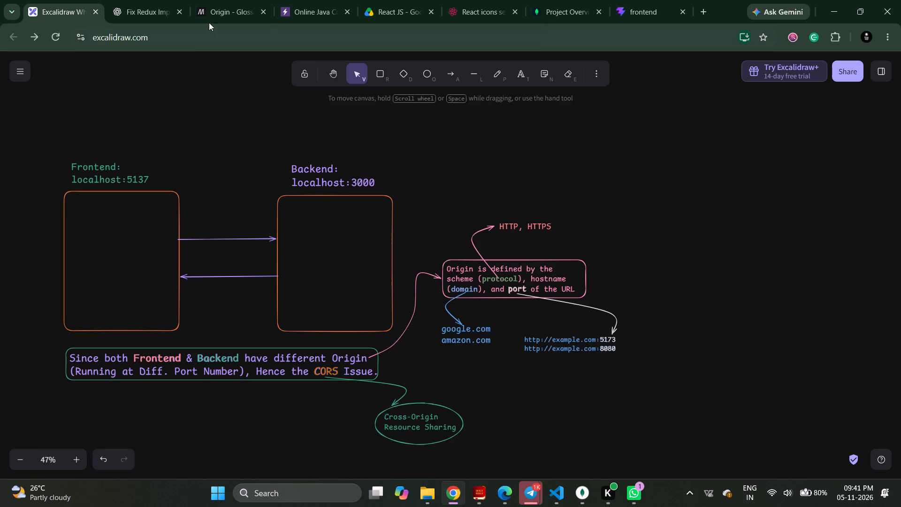
Switch to the MDN page and go back to the Cross-Origin Resource Sharing (CORS) guide to read its introduction.
click(221, 10)
click(13, 33)
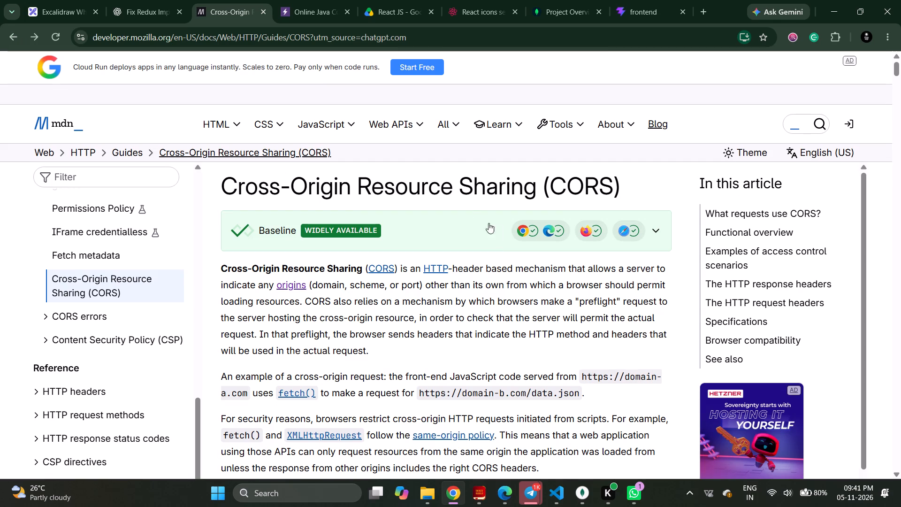
click(496, 289)
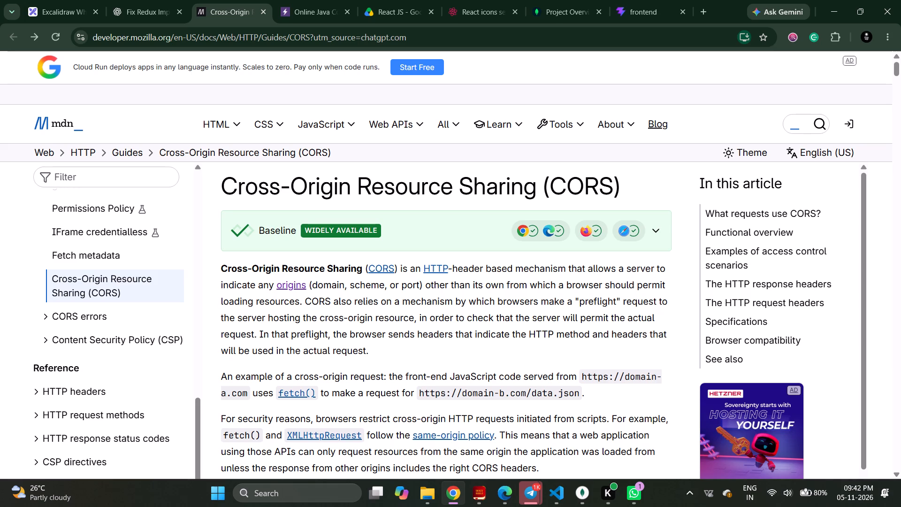
Copy the CORS definition's wording from "mechanism that allows a server" through "loading resources." in the guide's first paragraph.
drag(516, 269, 384, 286)
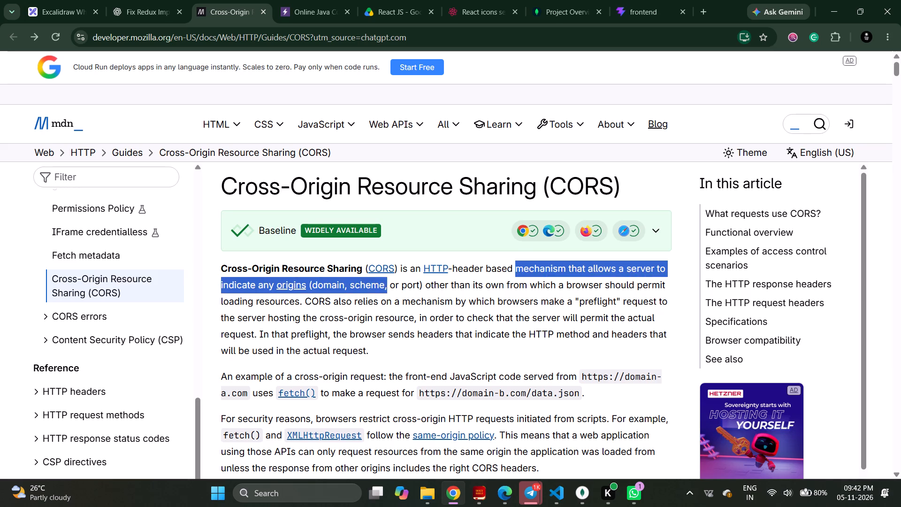
drag(384, 286, 302, 300)
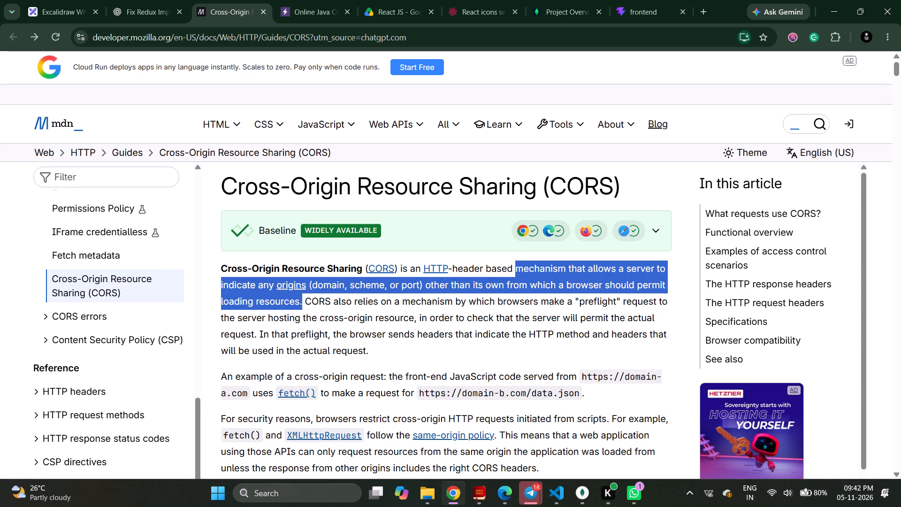
key(ctrl+c)
click(353, 313)
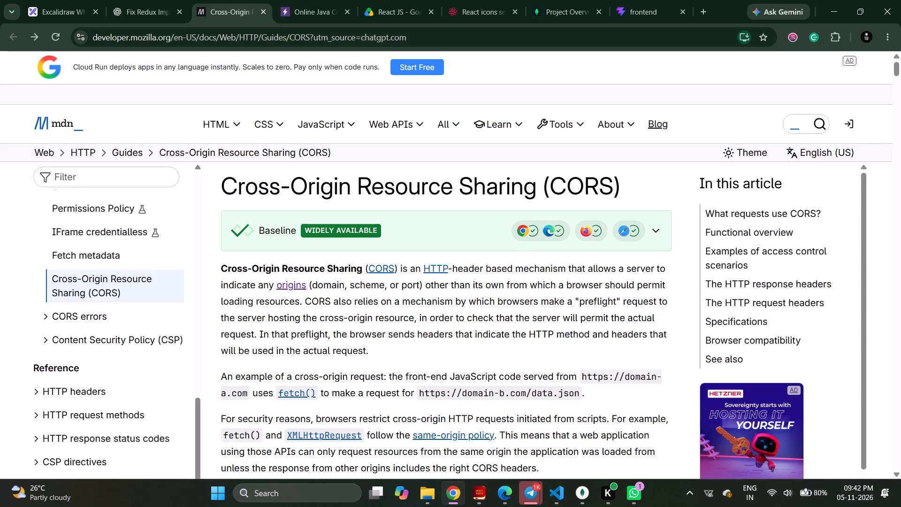
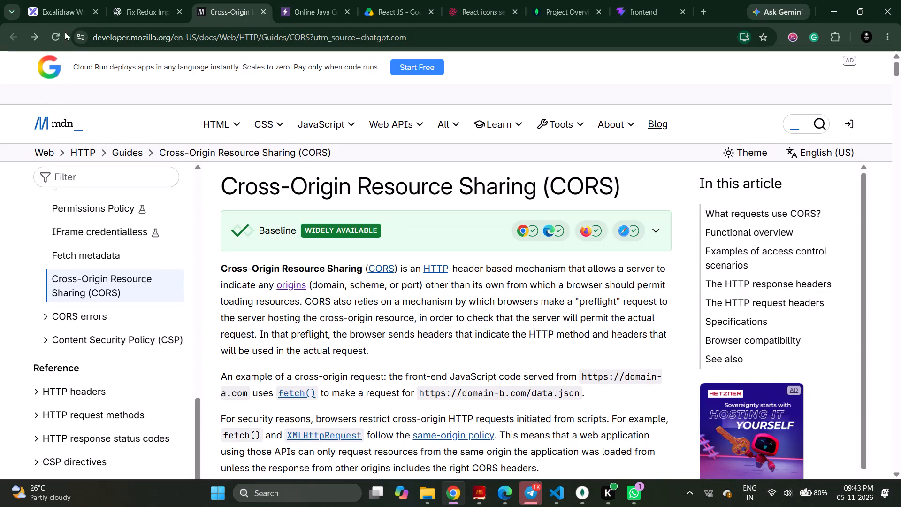
Switch to the Excalidraw whiteboard and paste the copied "mechanism that allows a server to indicate any origins…" definition right of the Cross-Origin Resource Sharing ellipse.
click(59, 8)
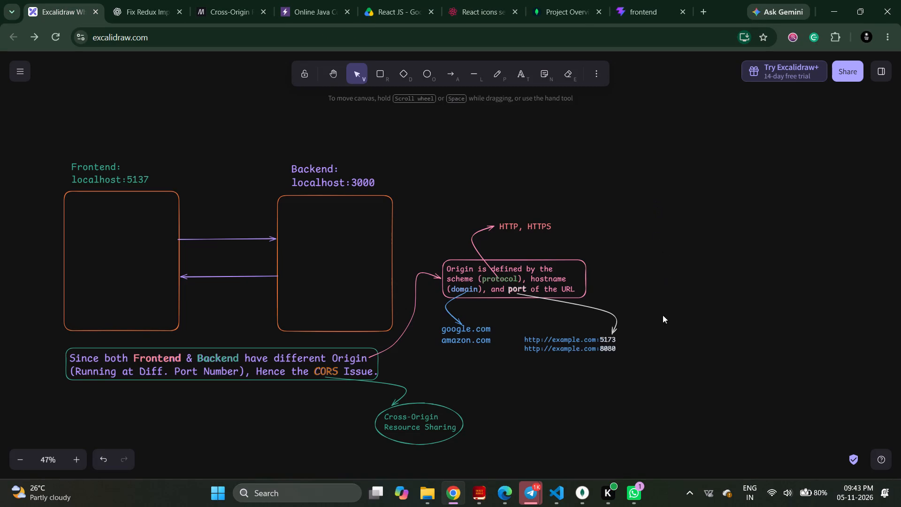
double_click(562, 413)
key(ctrl+v)
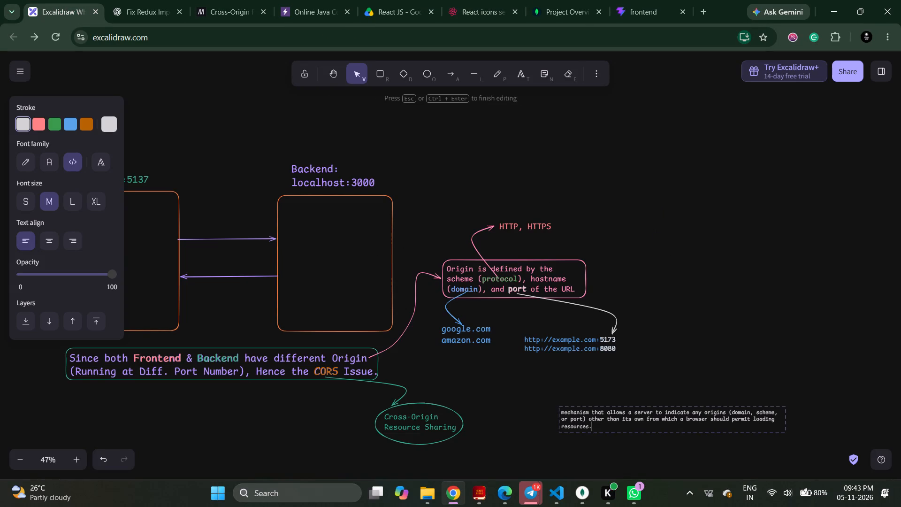
click(723, 376)
Move the pasted definition closer to the Cross-Origin Resource Sharing ellipse and narrow its text box to three lines of nearly equal length.
drag(723, 422, 671, 422)
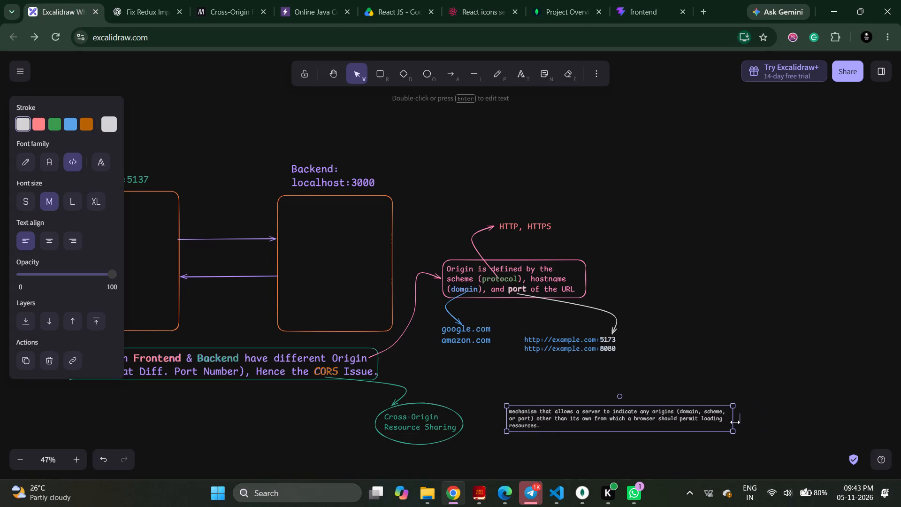
drag(734, 421, 680, 416)
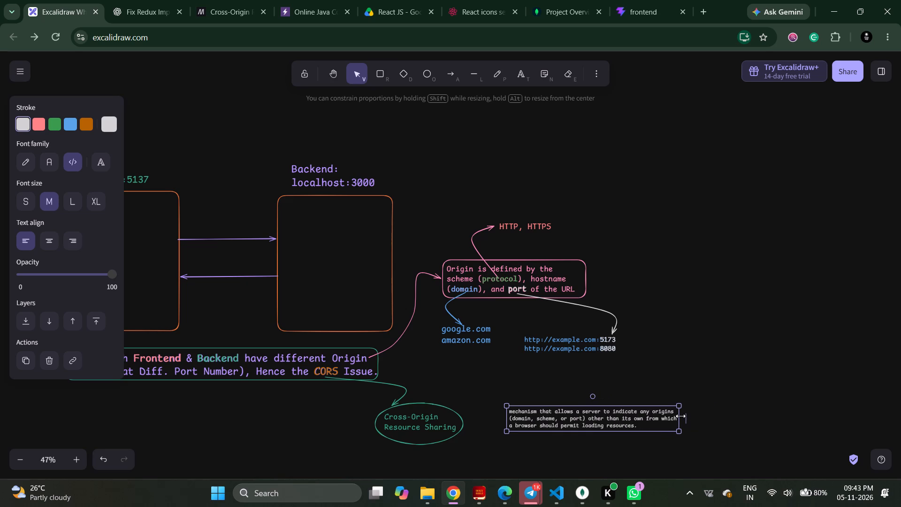
drag(680, 416, 677, 415)
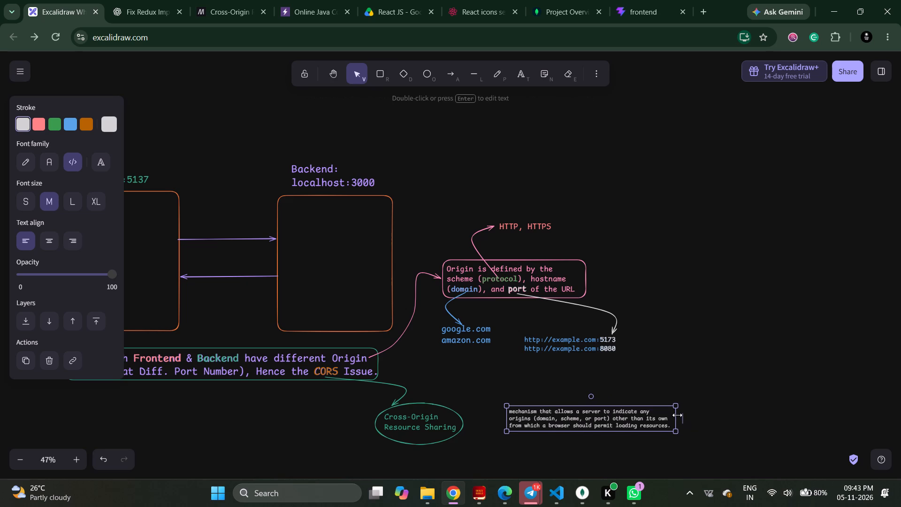
click(700, 407)
click(656, 419)
drag(675, 431, 678, 433)
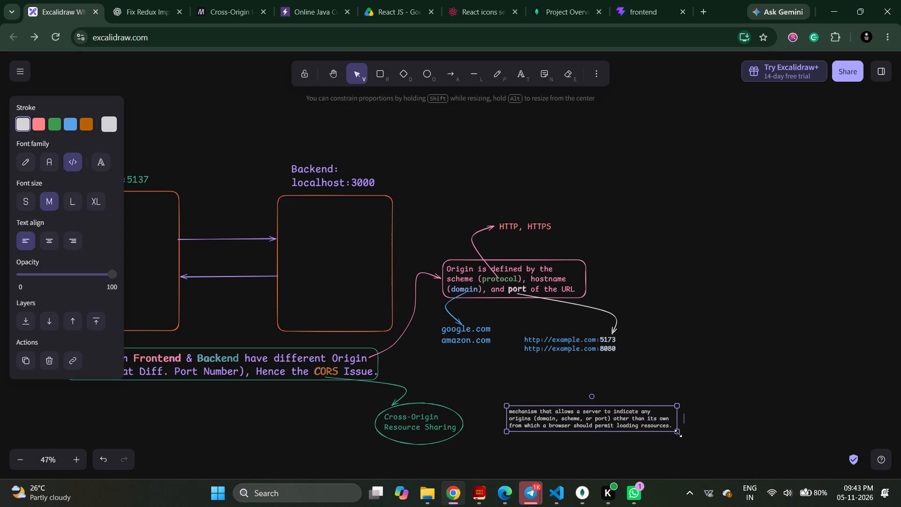
Enlarge the mechanism definition text beside the Cross-Origin Resource Sharing ellipse.
drag(678, 433, 682, 440)
click(701, 376)
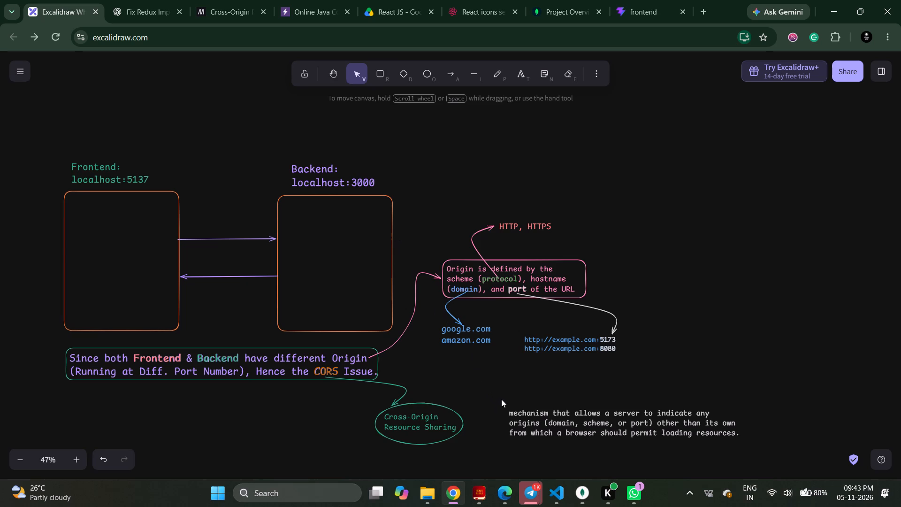
Draw a rounded rectangle around the mechanism definition text and set its stroke colour to pink.
click(376, 73)
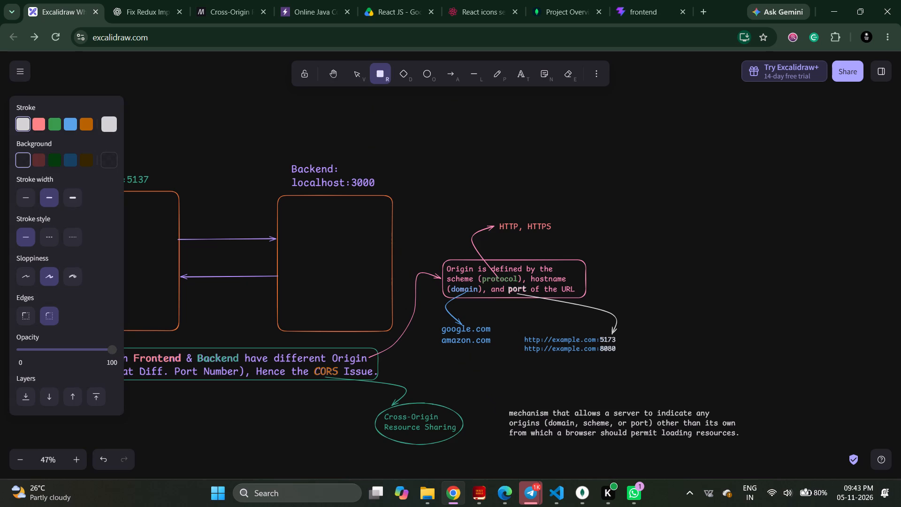
drag(505, 404, 755, 450)
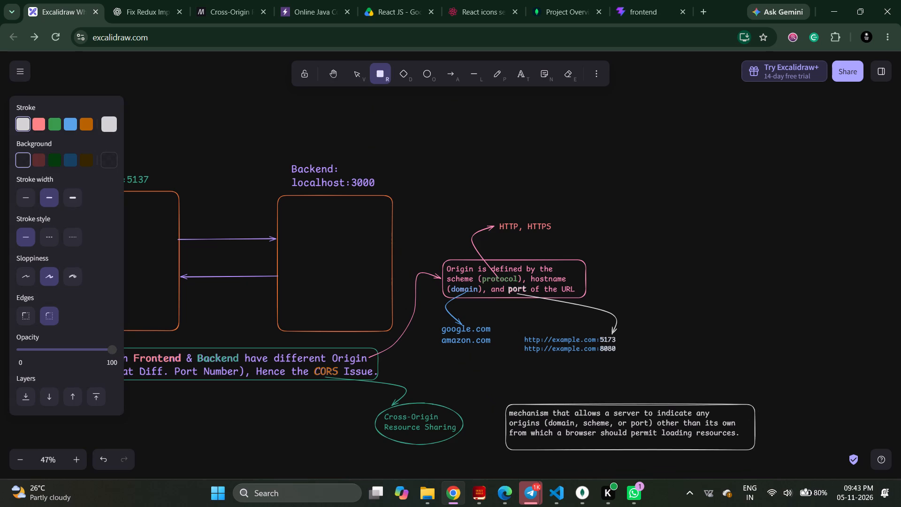
drag(755, 450, 751, 444)
click(742, 439)
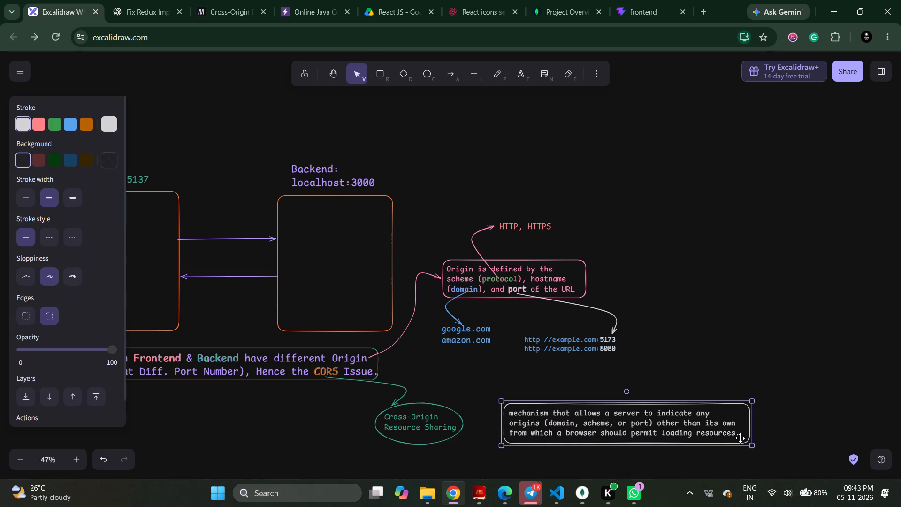
click(84, 123)
click(109, 126)
click(214, 174)
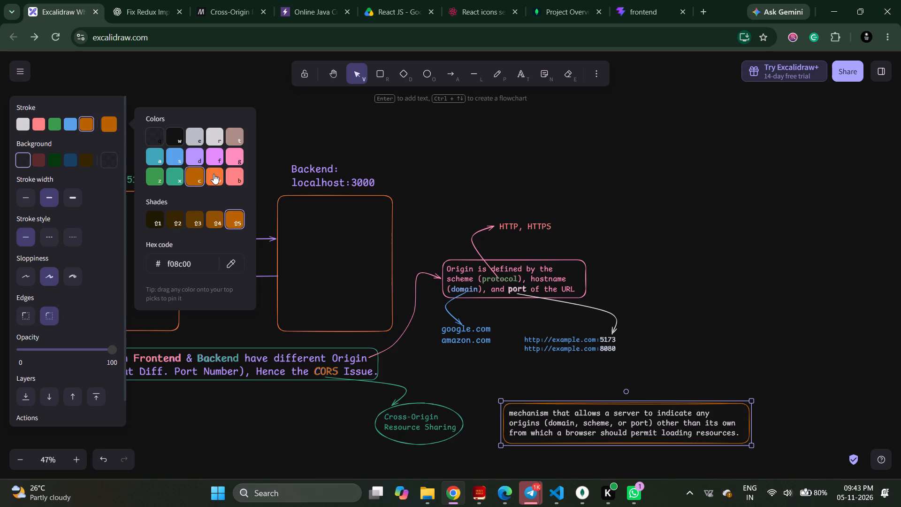
click(236, 180)
click(213, 155)
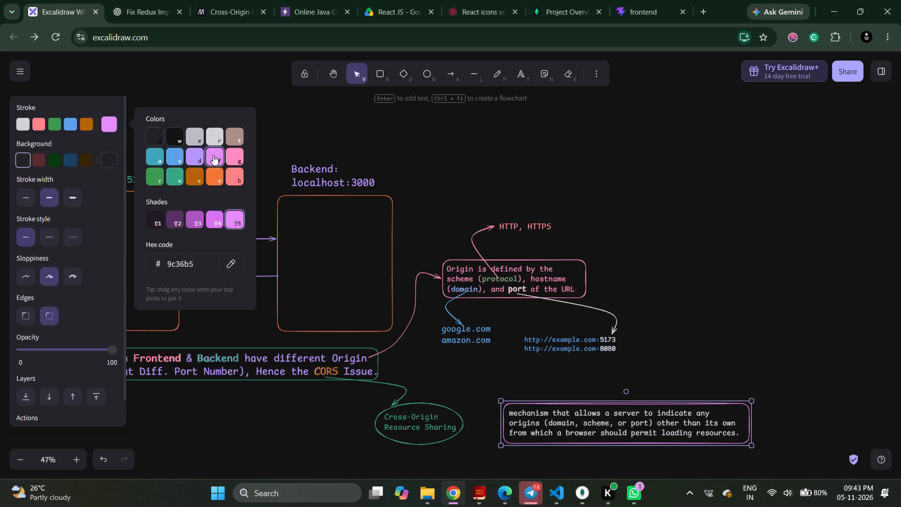
click(228, 156)
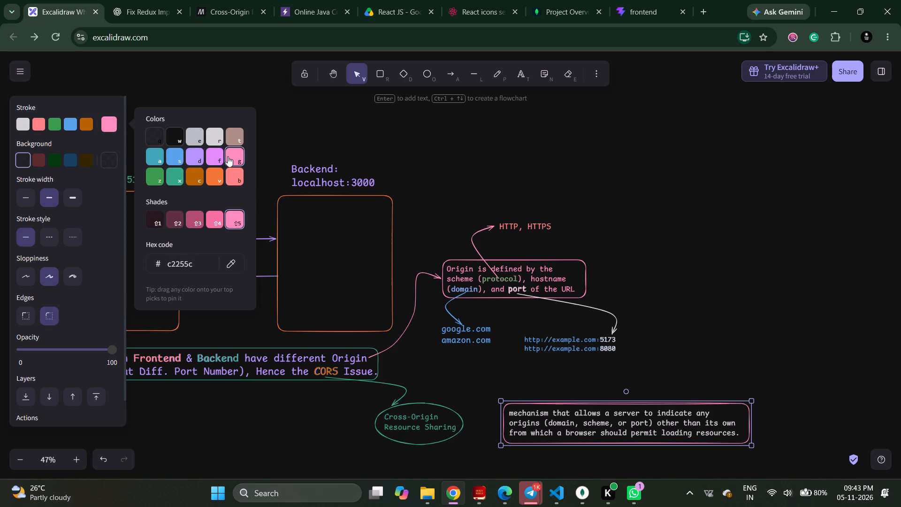
click(447, 368)
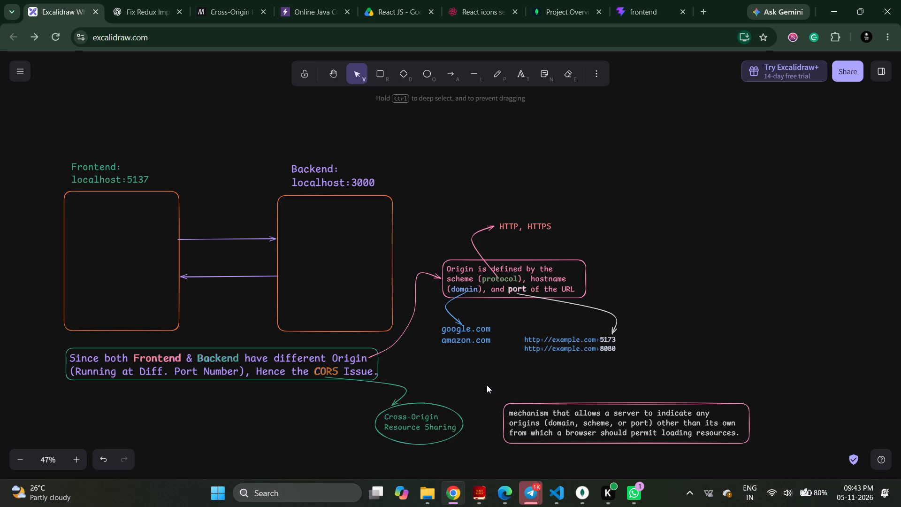
Group the mechanism definition text with its pink rectangle.
drag(492, 392, 805, 470)
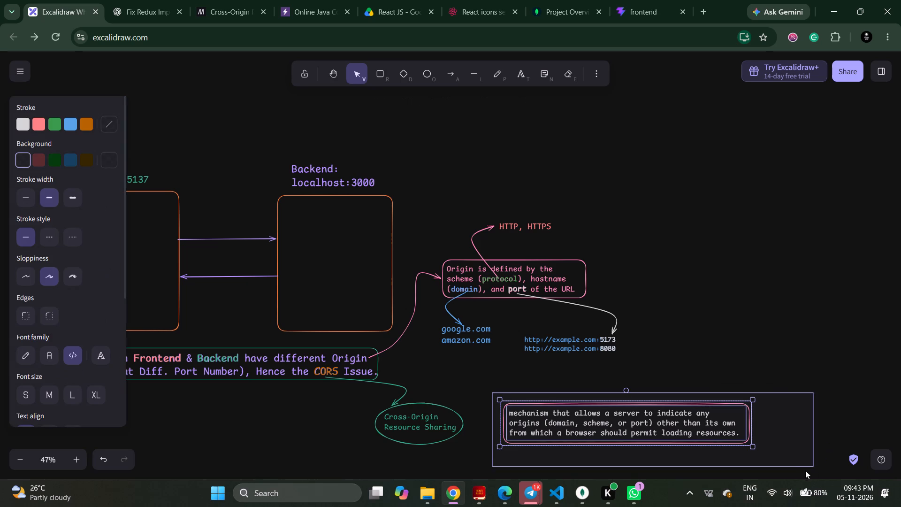
drag(805, 470, 801, 476)
scroll(74, 347, down, 4)
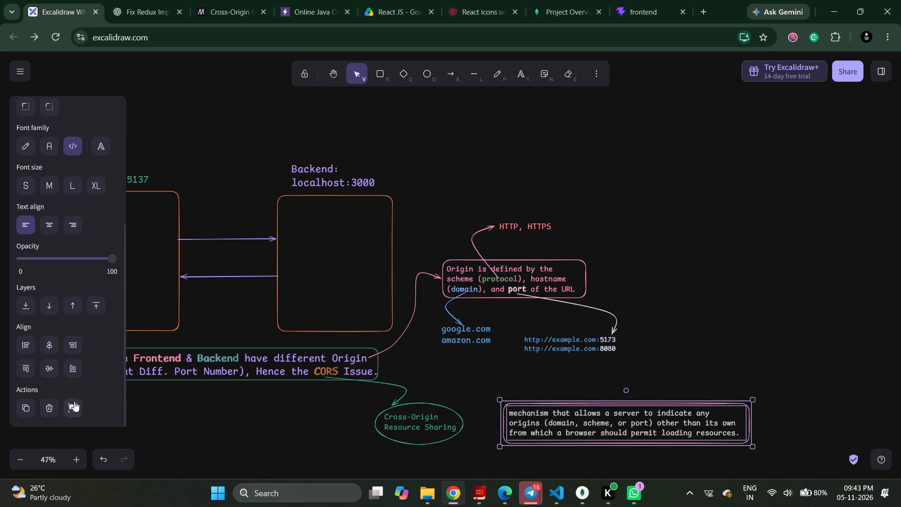
click(74, 401)
click(435, 458)
Draw a pink arrow from the Cross-Origin Resource Sharing ellipse to the mechanism box and bend its middle upward.
click(450, 77)
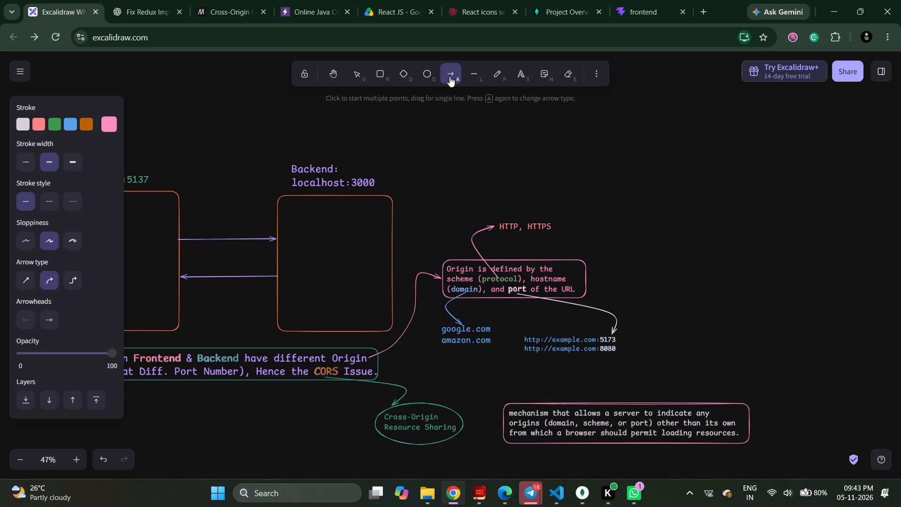
drag(422, 412, 422, 412)
drag(422, 412, 505, 409)
drag(479, 413, 478, 399)
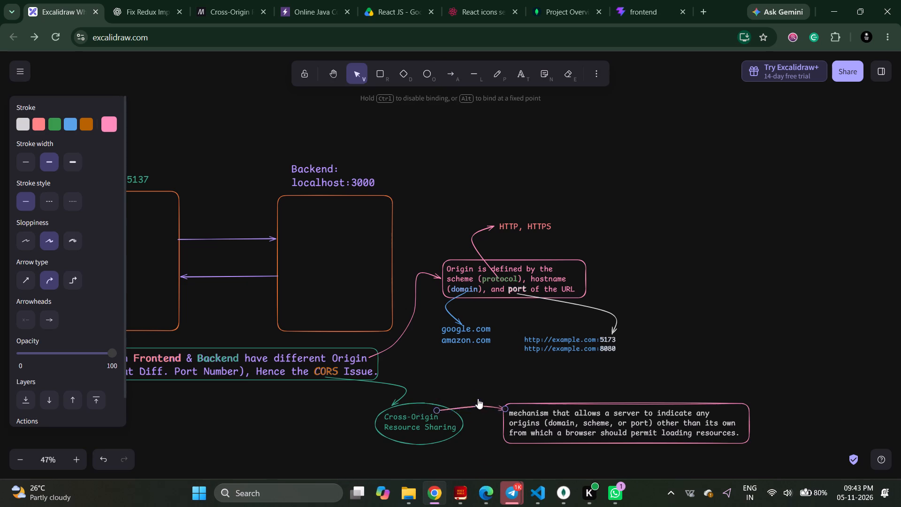
drag(478, 399, 469, 390)
click(484, 382)
Move the mechanism box slightly left and up, closer to the ellipse, and raise the bend of its connecting arrow.
drag(553, 403, 539, 403)
click(518, 384)
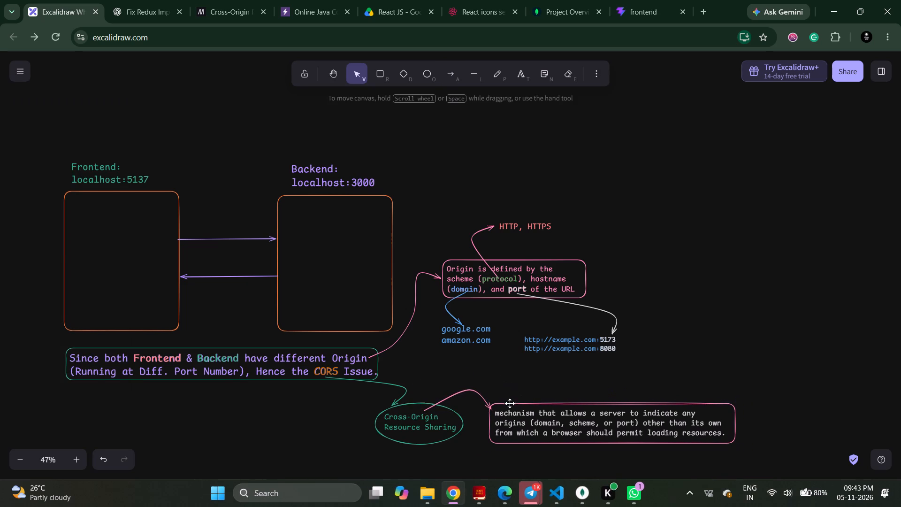
drag(514, 418, 509, 414)
click(453, 395)
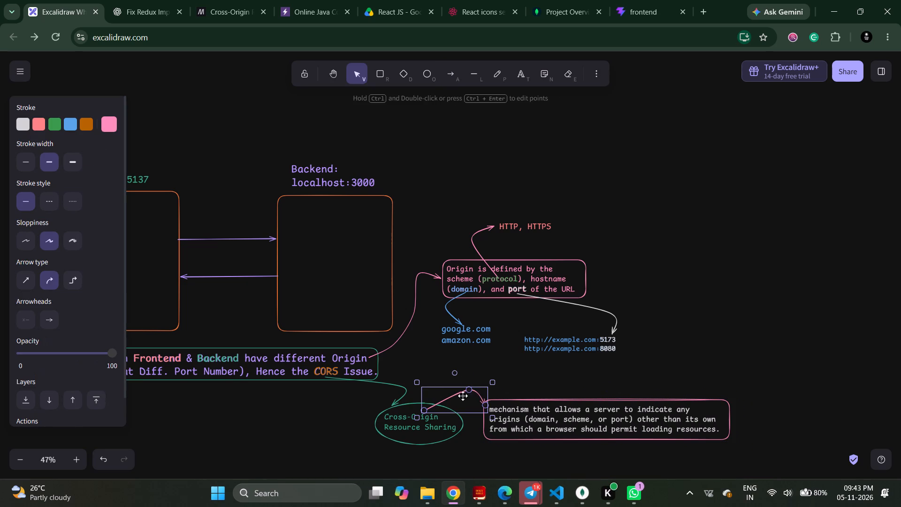
drag(470, 389, 457, 379)
click(558, 379)
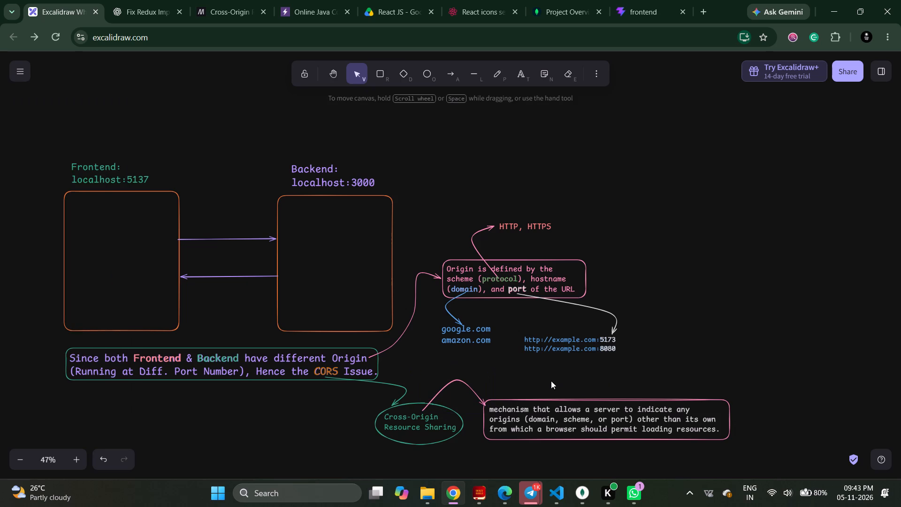
drag(568, 411, 565, 401)
click(554, 454)
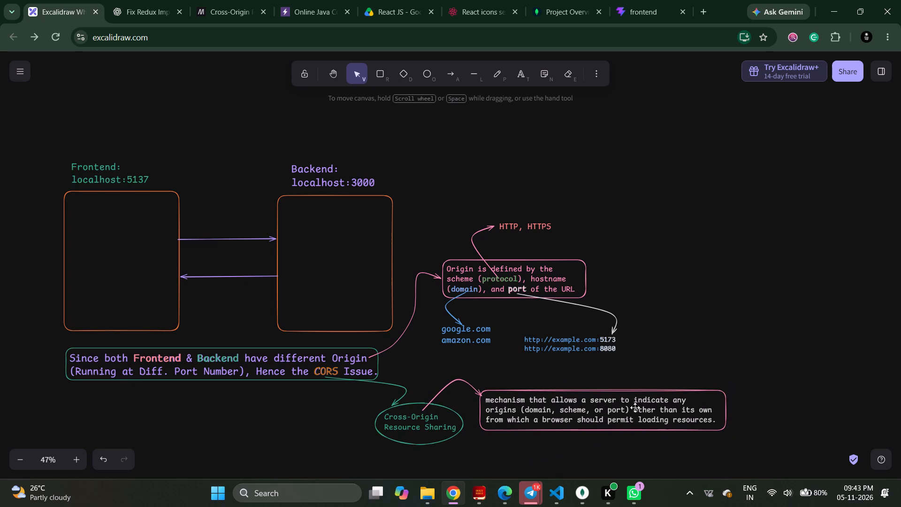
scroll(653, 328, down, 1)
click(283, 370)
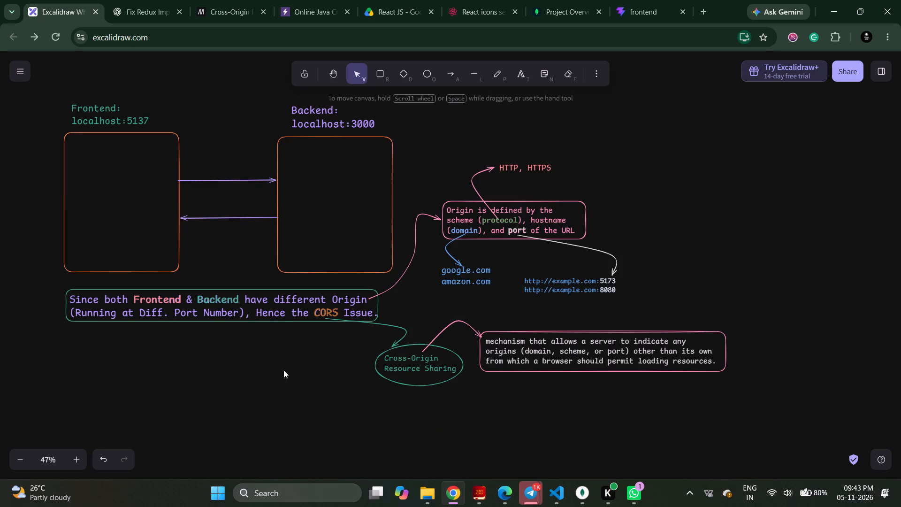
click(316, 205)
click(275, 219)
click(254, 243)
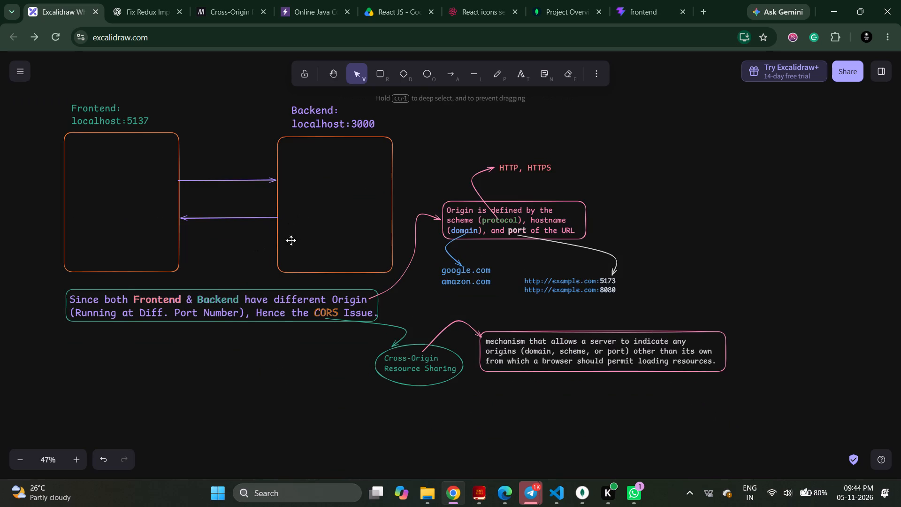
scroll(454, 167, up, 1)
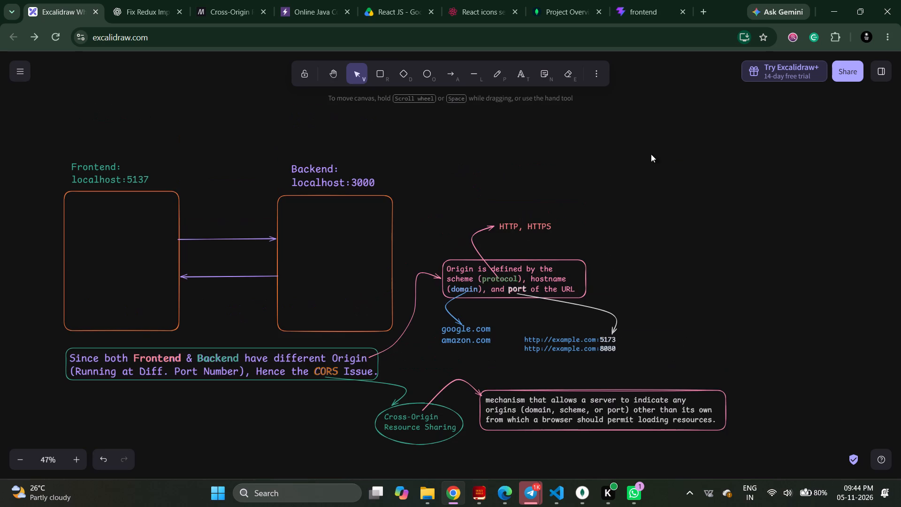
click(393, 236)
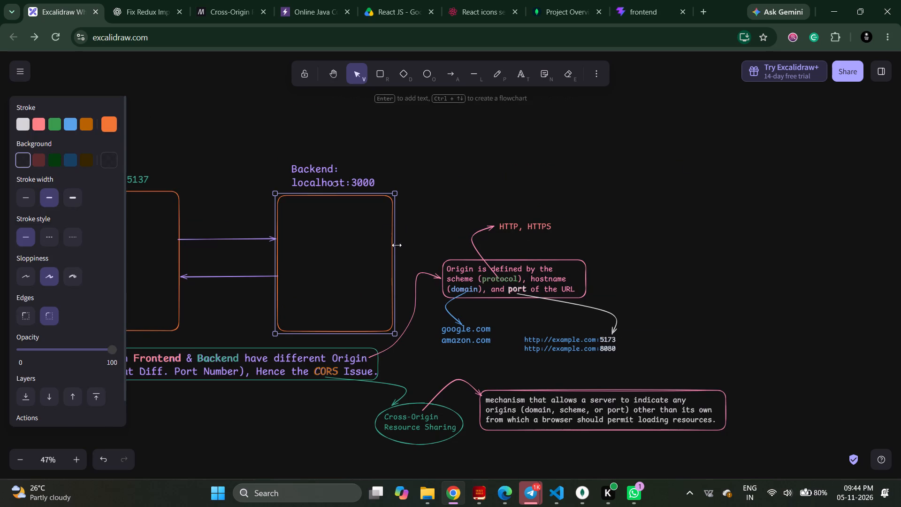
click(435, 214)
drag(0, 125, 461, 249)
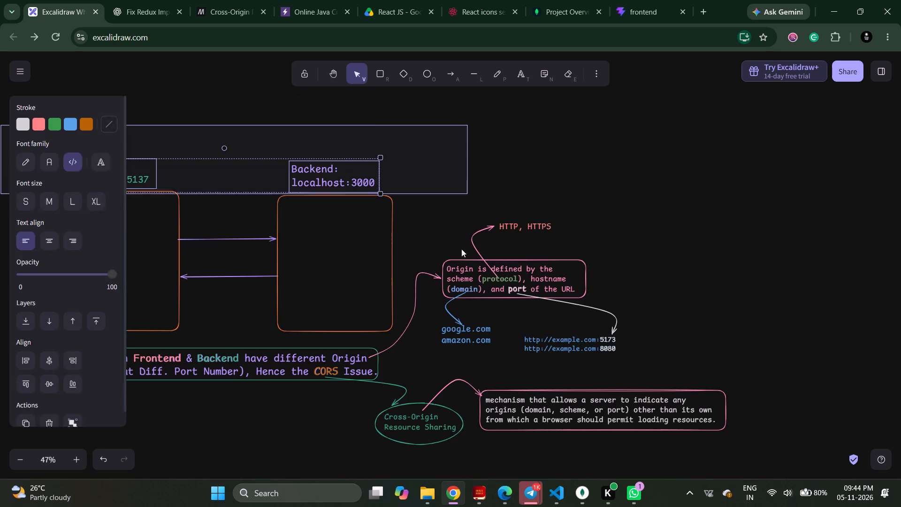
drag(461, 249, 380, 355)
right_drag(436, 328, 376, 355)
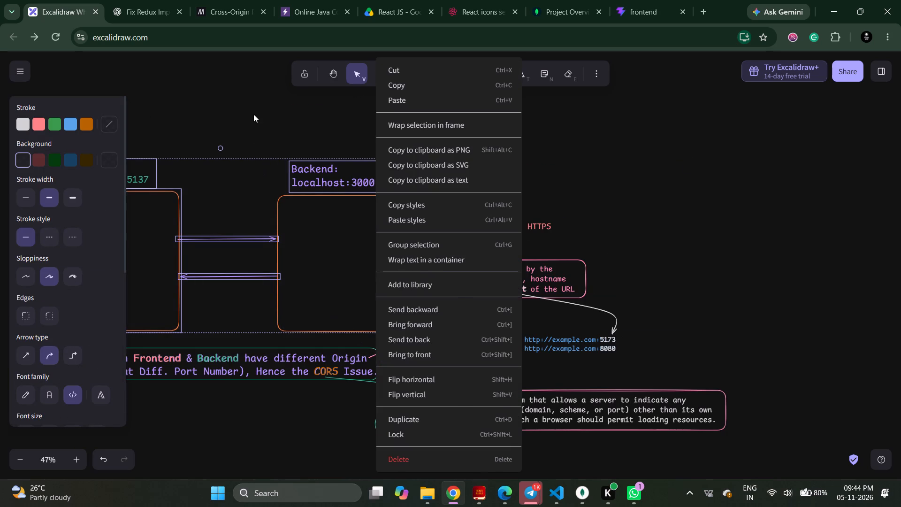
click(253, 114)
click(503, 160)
Shrink the frontend and backend boxes with their labels and arrows together, and centre them above the CORS issue explanation.
key(space)
key(space)
key(space)
key(space)
key(space)
key(space)
key(space)
key(space)
key(space)
key(space)
key(space)
drag(479, 163, 620, 200)
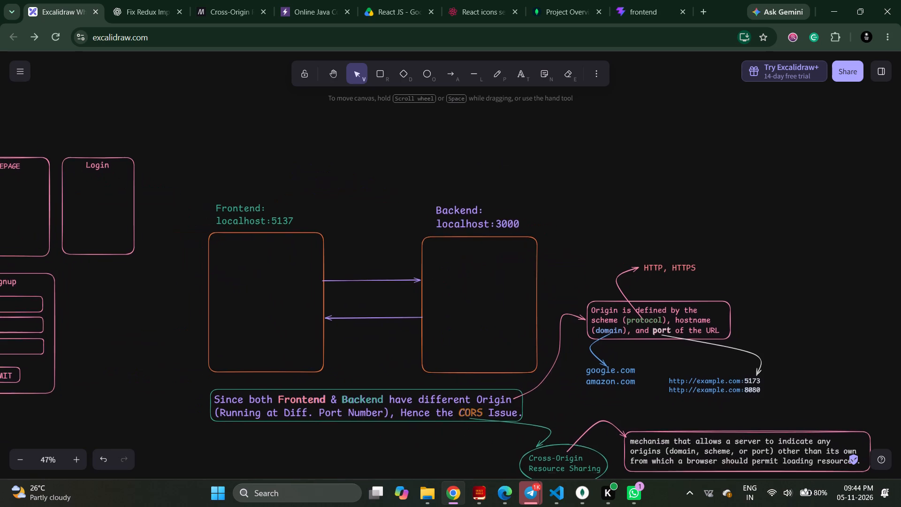
drag(620, 200, 617, 194)
drag(148, 156, 563, 386)
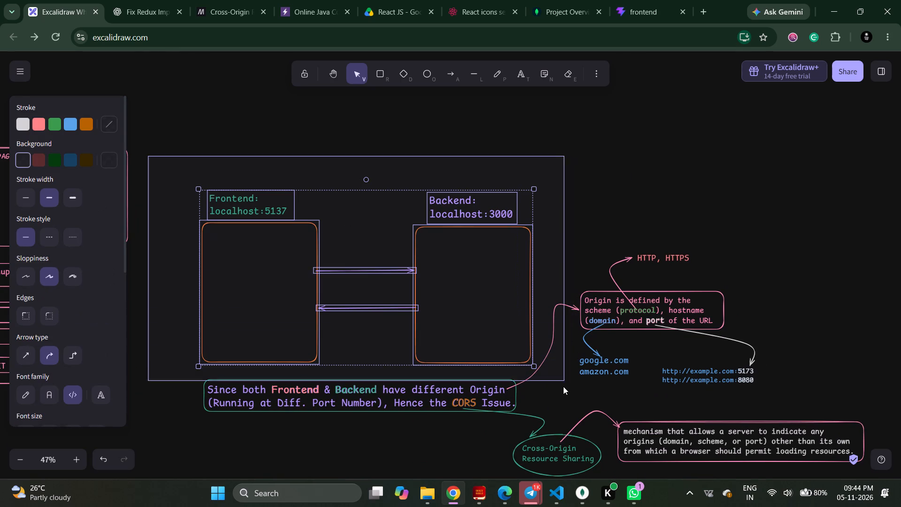
drag(563, 386, 562, 386)
drag(533, 366, 473, 312)
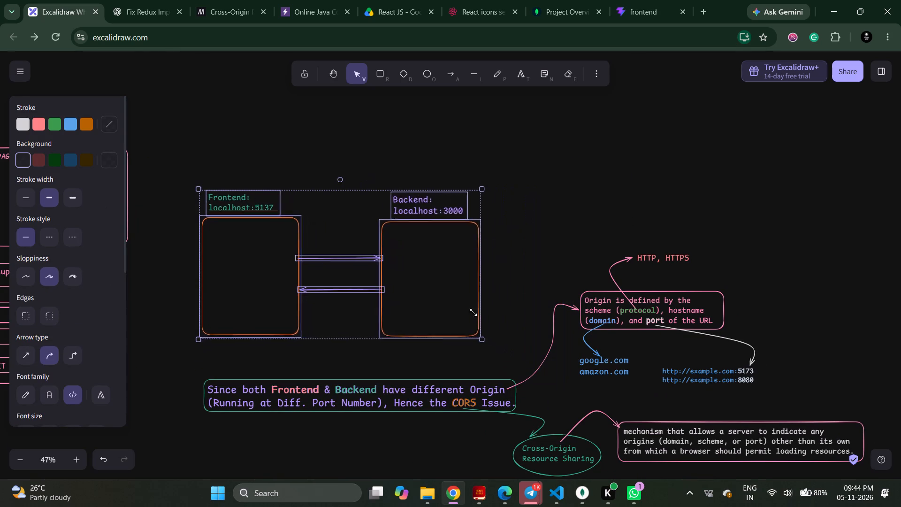
drag(473, 312, 452, 286)
drag(405, 269, 439, 308)
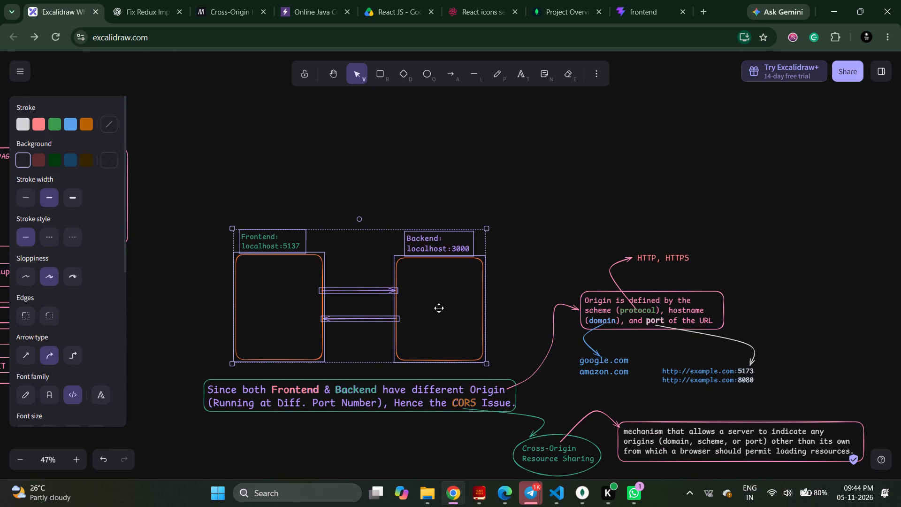
drag(439, 308, 441, 308)
click(539, 229)
Move the origin definition box with its protocol, domain and port examples left, closer to the backend box.
key(space)
key(space)
key(space)
key(space)
key(space)
key(space)
key(space)
key(space)
key(space)
key(space)
key(space)
key(space)
key(space)
key(space)
key(space)
key(space)
key(space)
key(space)
drag(727, 218, 650, 145)
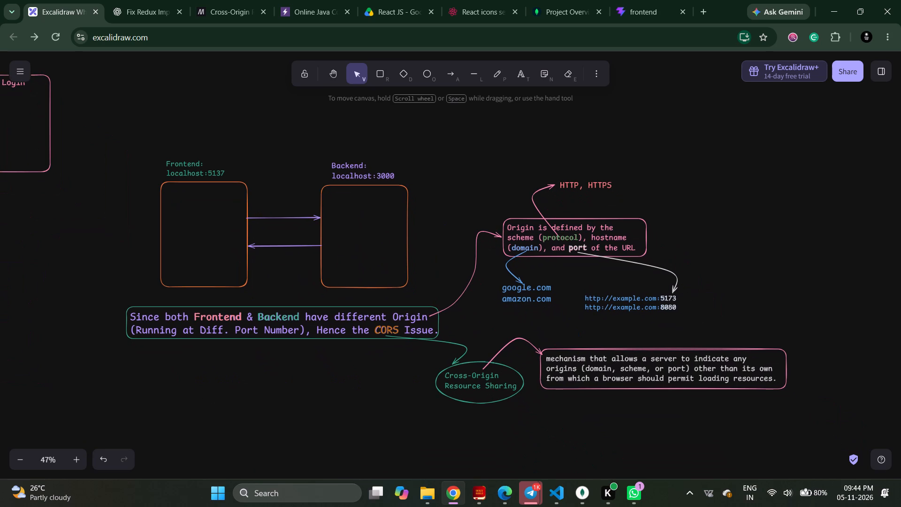
drag(467, 152, 771, 354)
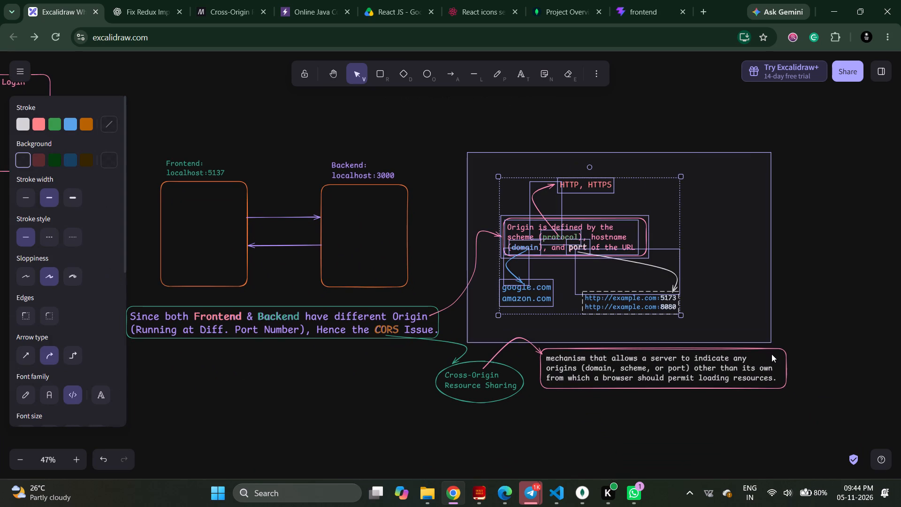
drag(771, 354, 771, 361)
drag(635, 277, 636, 282)
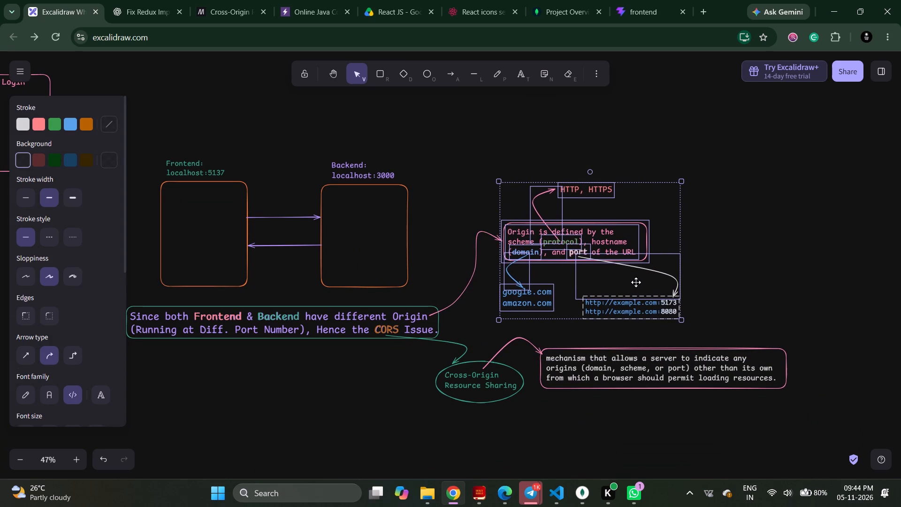
drag(636, 282, 625, 282)
drag(588, 276, 570, 271)
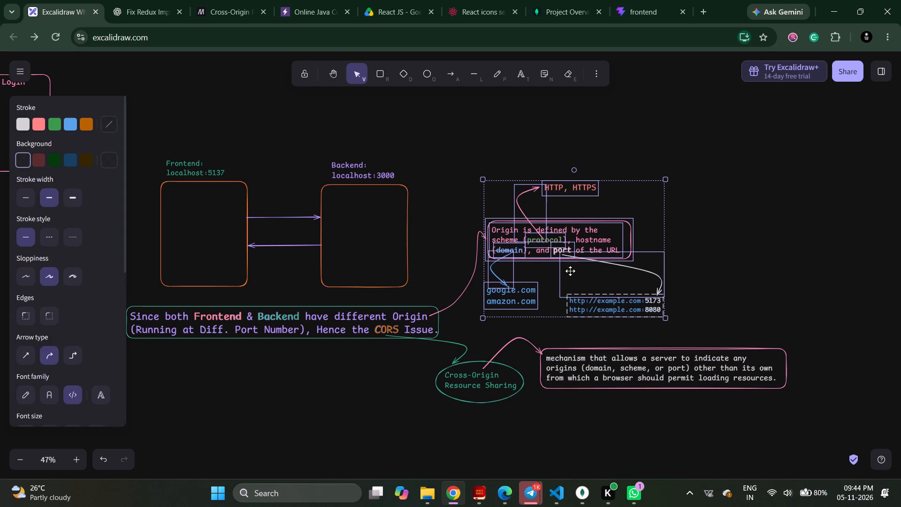
drag(570, 271, 555, 269)
Reshape the pink arrow from the word Origin so it curves up between the backend box and the origin definition box.
click(444, 307)
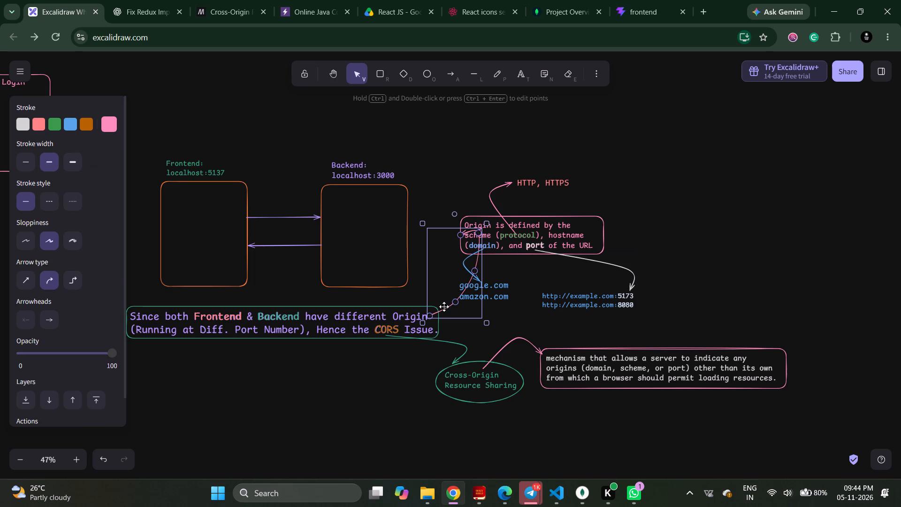
drag(476, 269, 439, 255)
drag(478, 233, 442, 224)
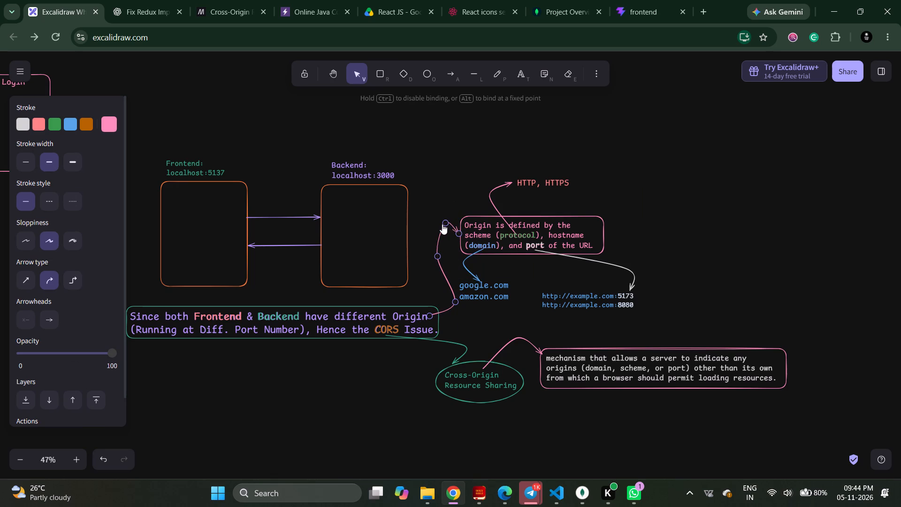
drag(442, 224, 440, 229)
drag(454, 300, 438, 283)
drag(438, 283, 425, 276)
click(450, 267)
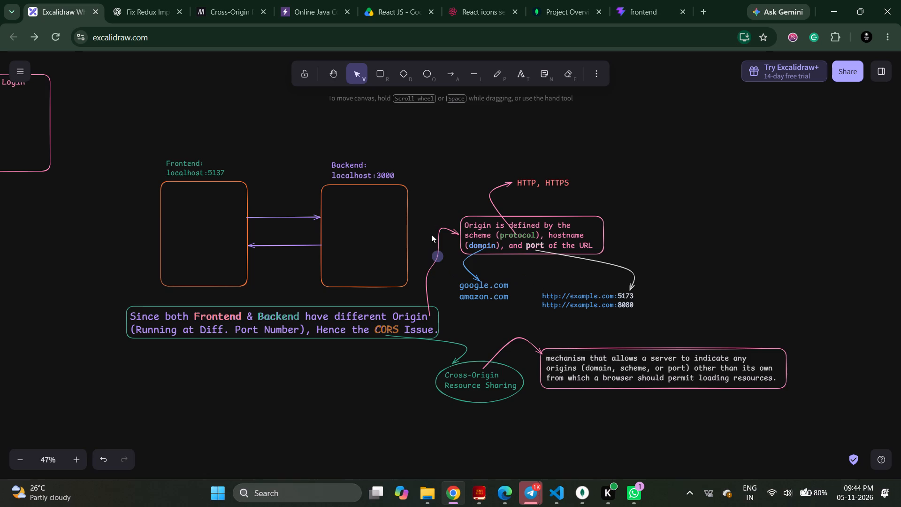
Move the origin definition box down slightly, together with its protocol, domain and port examples and their arrows.
drag(426, 156, 722, 343)
drag(602, 256, 601, 276)
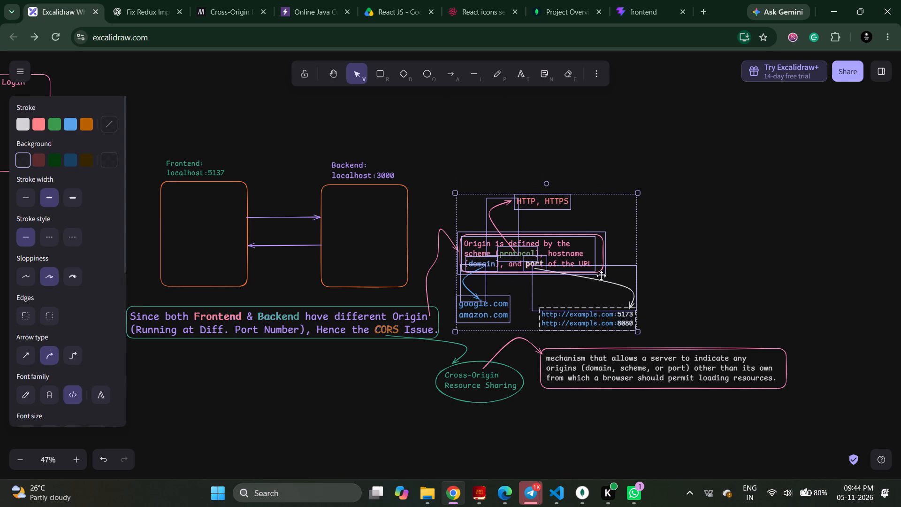
drag(601, 276, 602, 267)
click(786, 233)
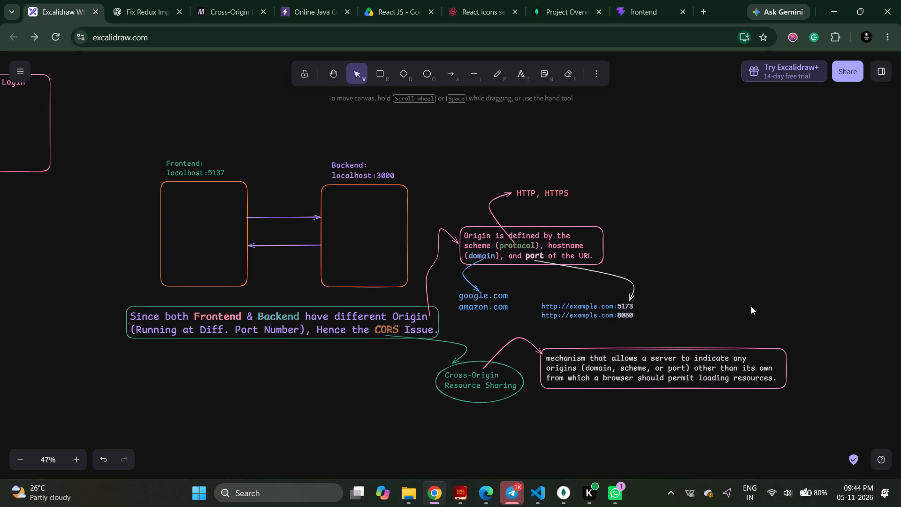
Move the mechanism box to the ellipse's left, below the CORS issue explanation, and pull its arrow's bend over between them.
drag(697, 376, 367, 421)
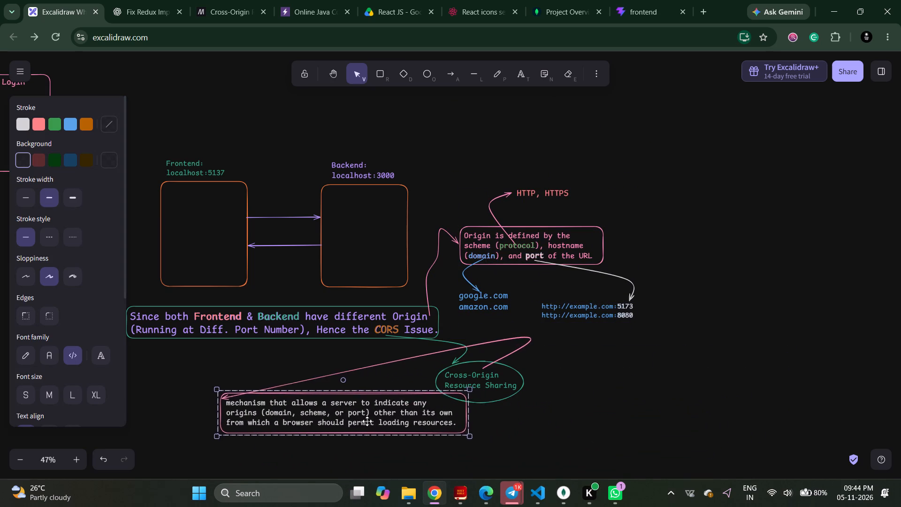
drag(367, 421, 328, 390)
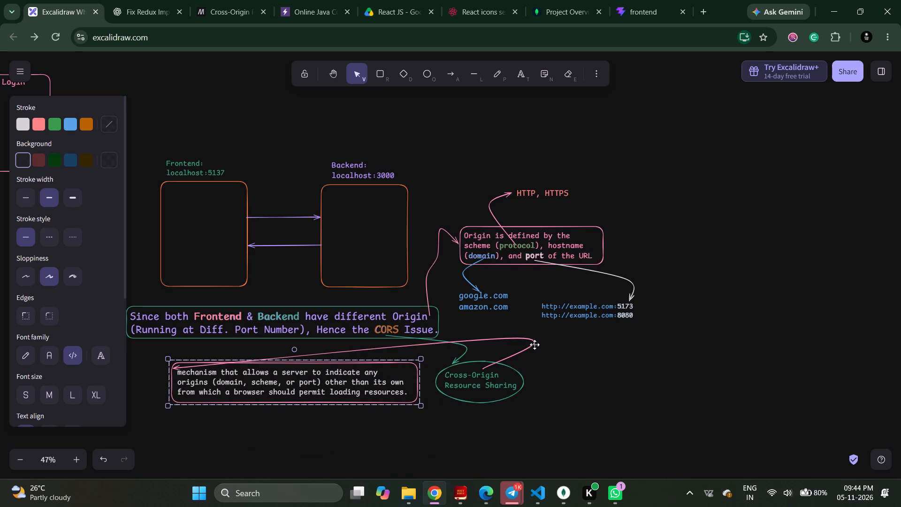
click(534, 345)
drag(518, 337, 497, 337)
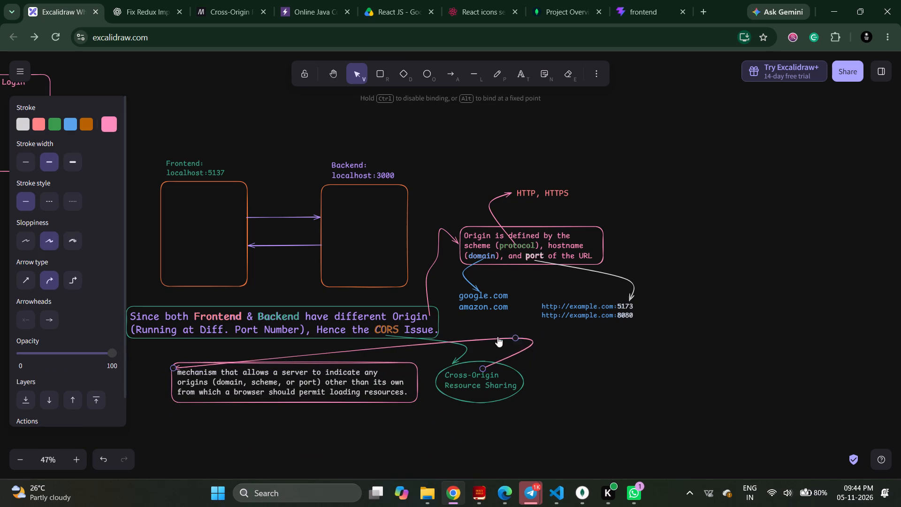
drag(497, 337, 396, 346)
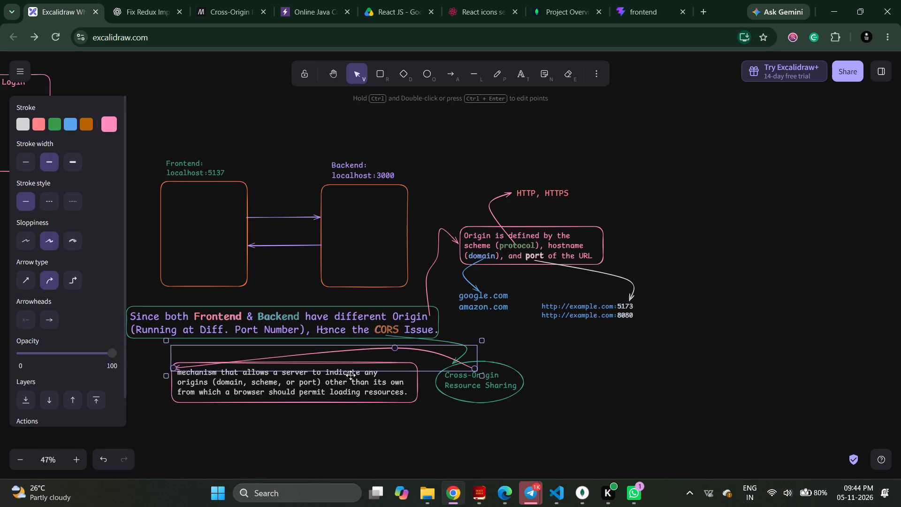
drag(346, 383, 354, 401)
Reposition the pink arrow's ends so it runs from the ellipse's upper-left edge to the top edge of the mechanism box.
click(185, 387)
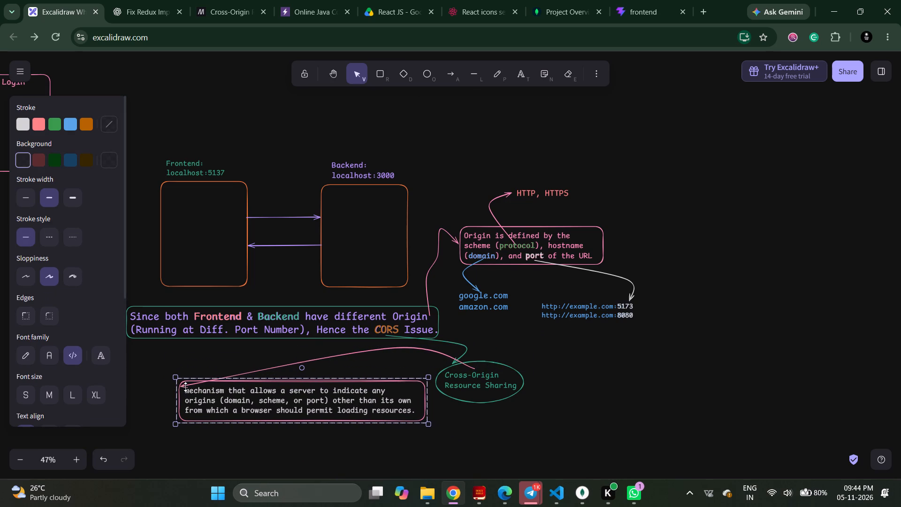
drag(180, 387, 340, 376)
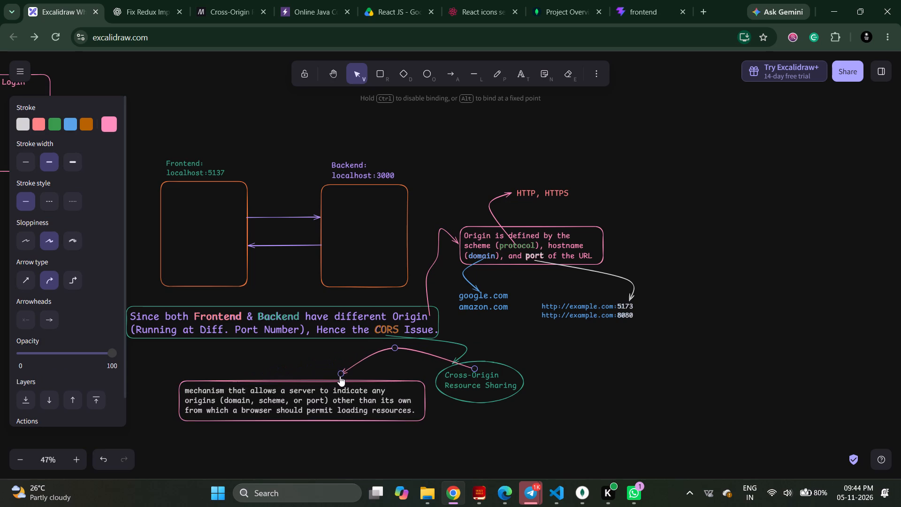
drag(340, 376, 341, 376)
click(523, 363)
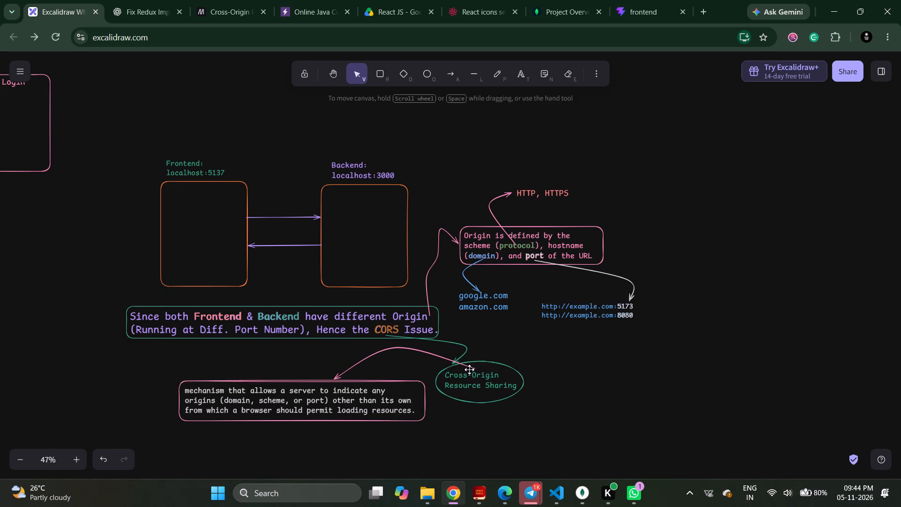
click(469, 369)
click(473, 368)
drag(473, 368, 441, 369)
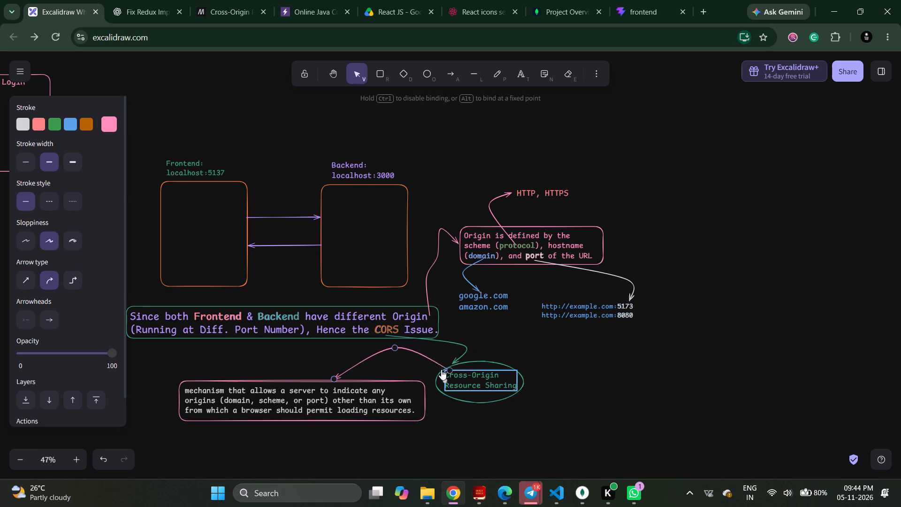
Lower the starting end of the mechanism box's pink arrow slightly along the left edge of the Cross-Origin Resource Sharing ellipse.
drag(441, 369, 441, 377)
click(514, 420)
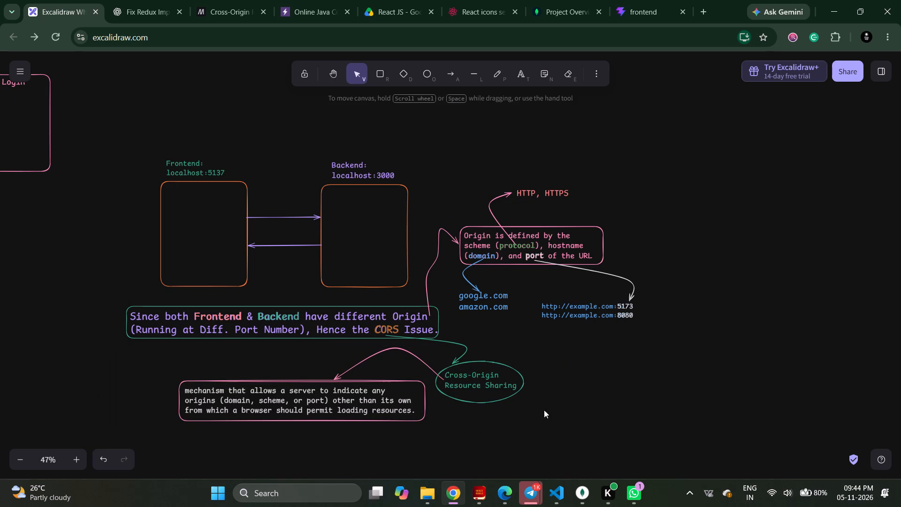
Nudge the mechanism definition box slightly right and down, keeping it beside the Cross-Origin Resource Sharing ellipse.
drag(345, 408, 352, 409)
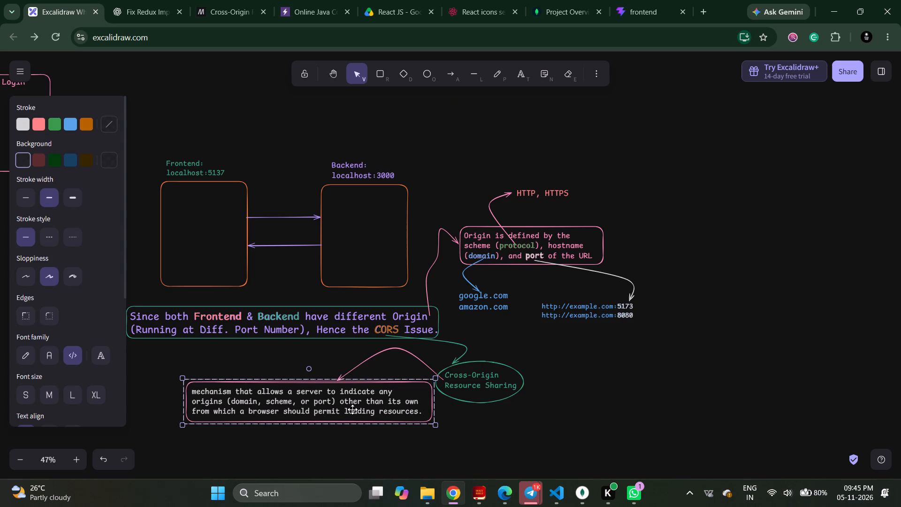
drag(352, 409, 351, 412)
click(535, 405)
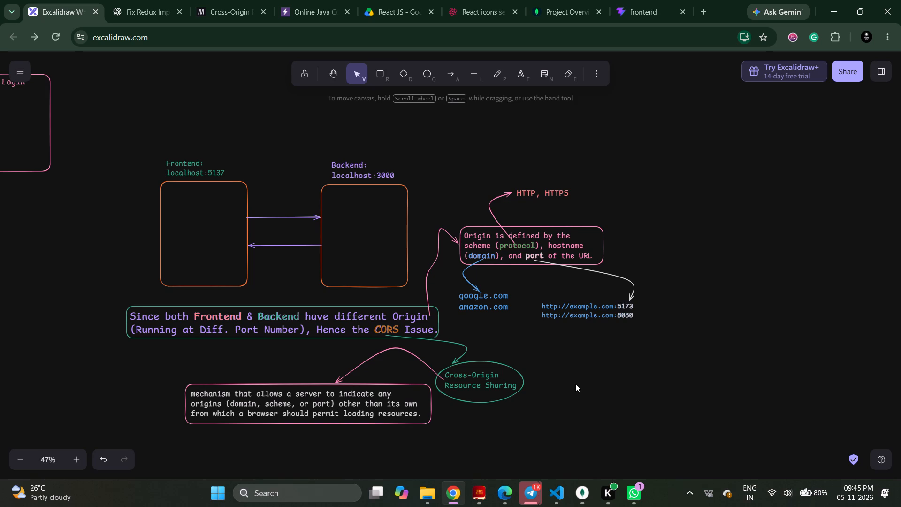
click(582, 380)
Restore the maximized browser window to its smaller size.
click(855, 14)
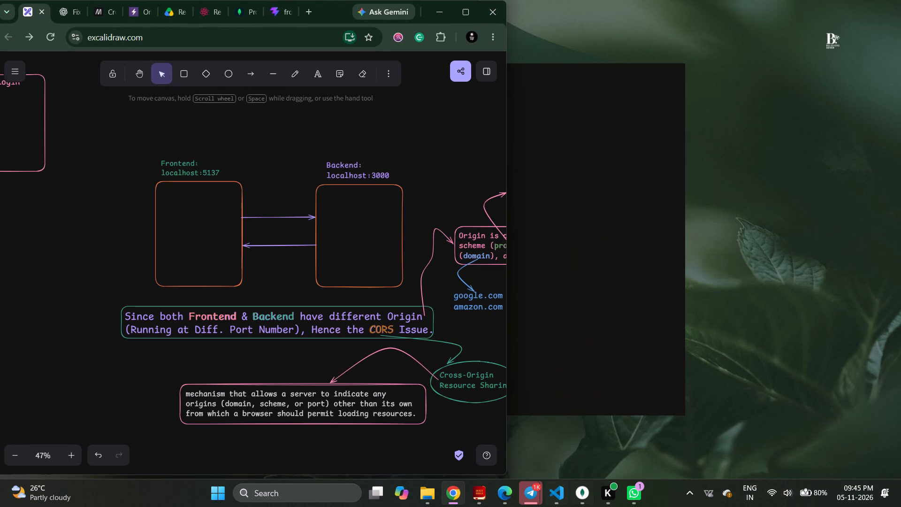
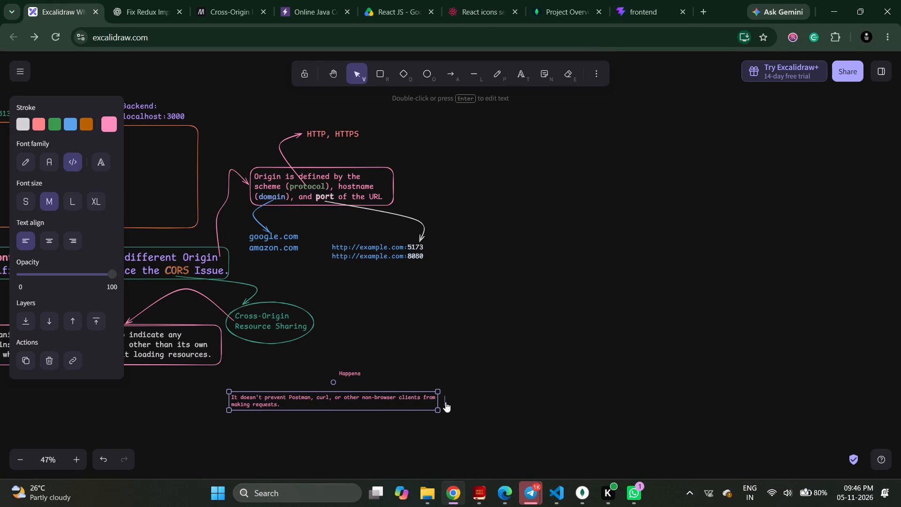
drag(437, 401, 348, 399)
click(397, 392)
Extend the "Happens" text to read "Happens only in Browsers".
click(354, 369)
click(362, 376)
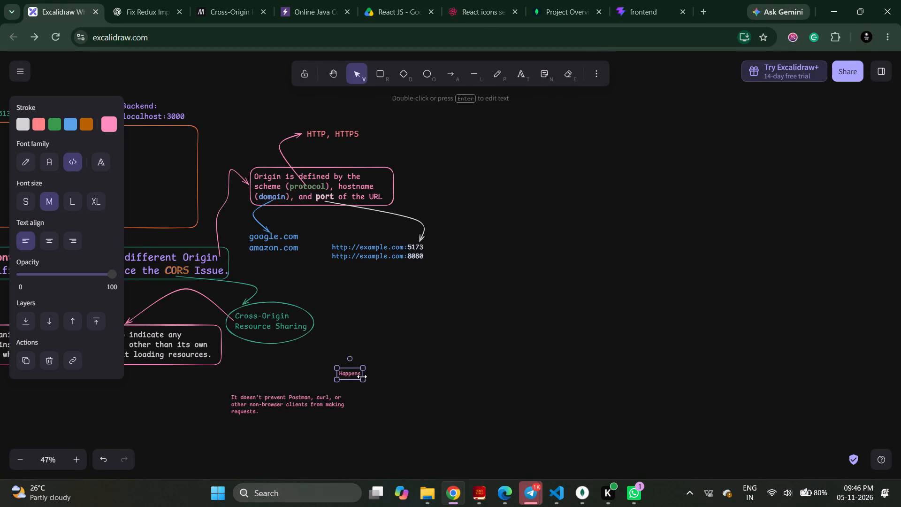
click(360, 376)
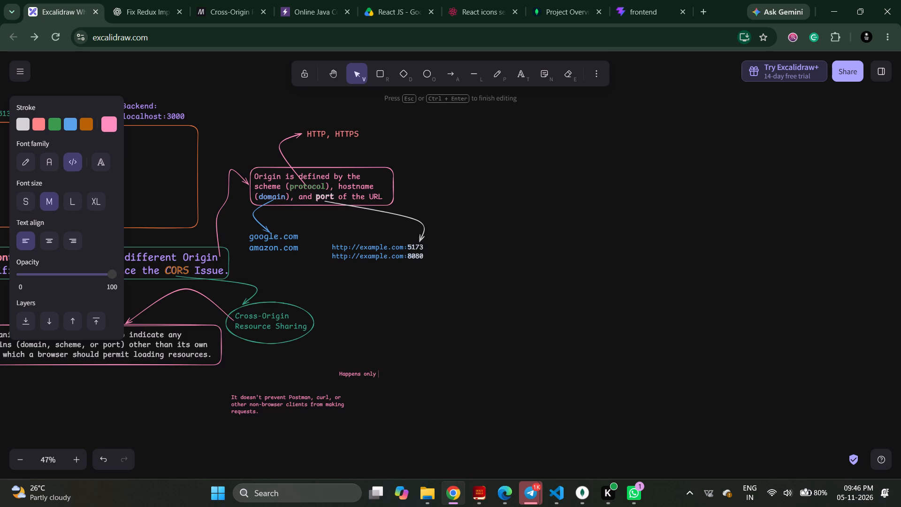
text(rowsers)
click(420, 395)
Enlarge "Happens only in Browsers" and the Postman/curl sentence, and stack the heading directly above the sentence.
click(405, 377)
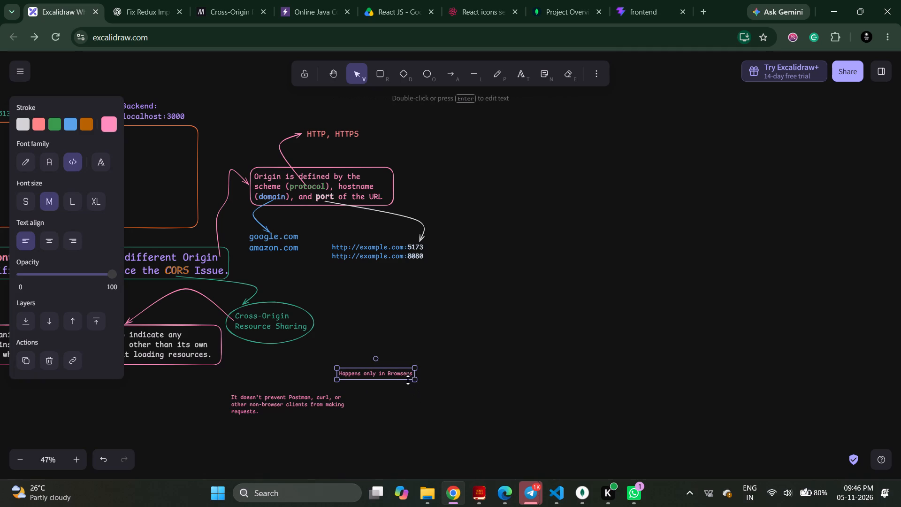
drag(415, 380, 409, 382)
drag(403, 377, 394, 374)
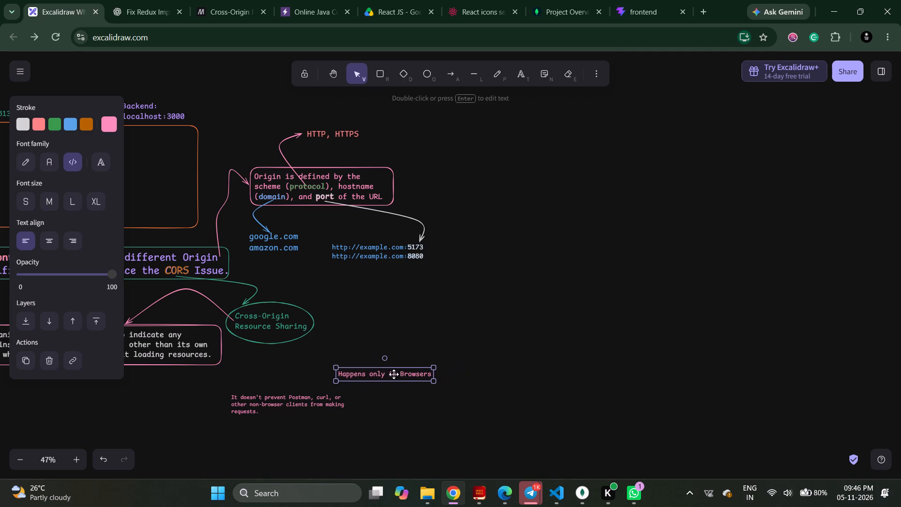
drag(394, 374, 378, 372)
click(329, 417)
click(346, 417)
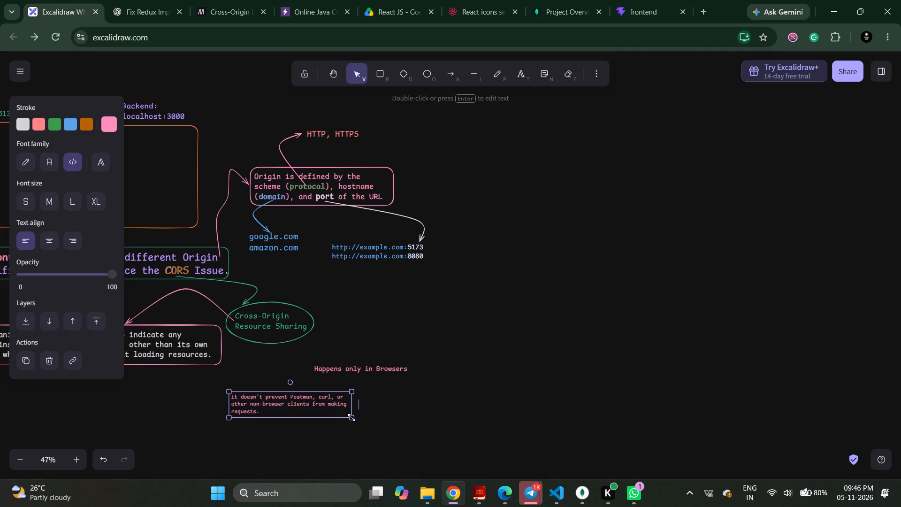
drag(352, 417, 359, 426)
drag(342, 407, 391, 409)
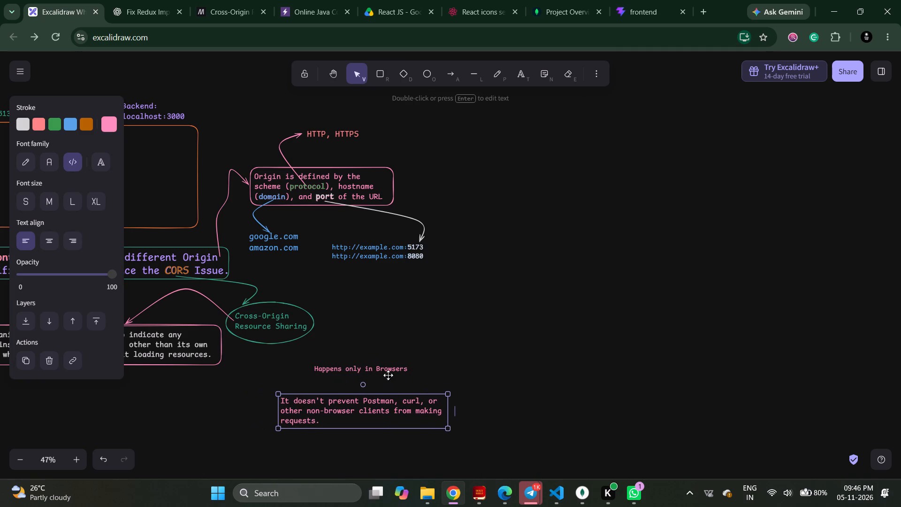
drag(388, 369, 357, 390)
click(403, 363)
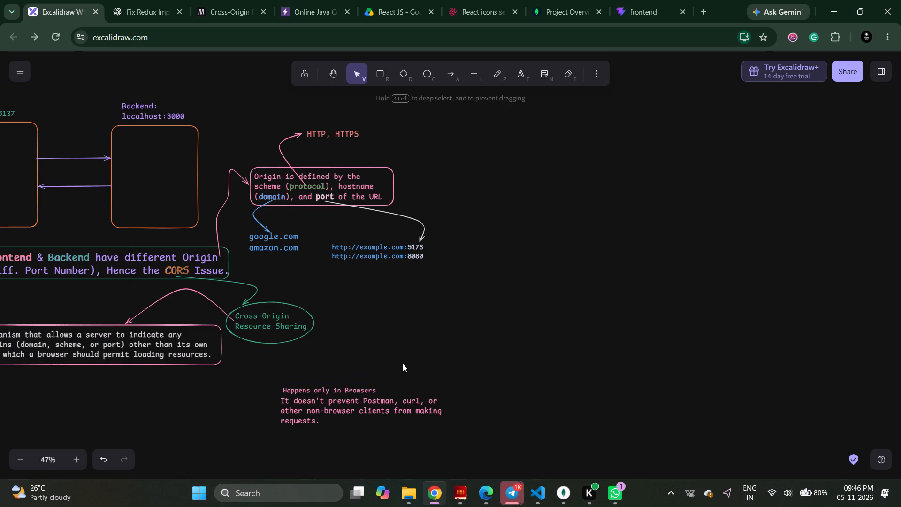
Add a period at the end of "Happens only in Browsers".
click(383, 386)
click(377, 388)
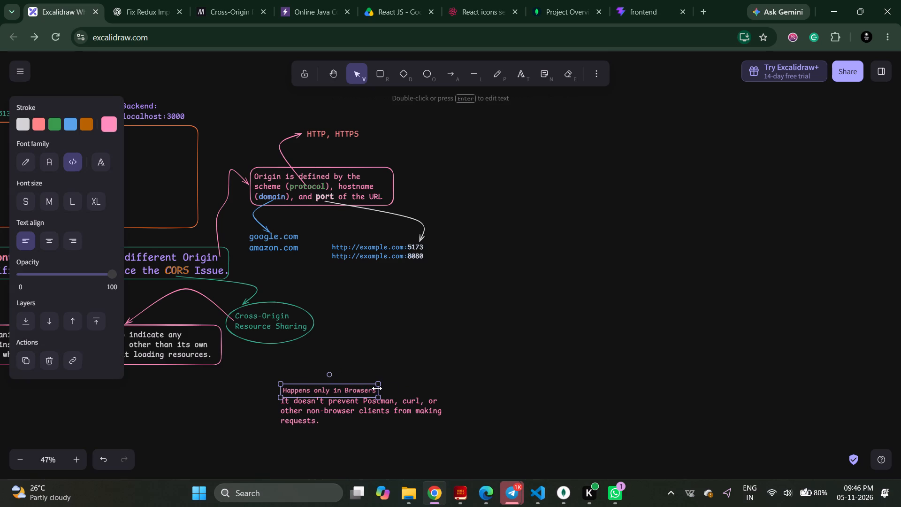
click(376, 389)
click(374, 389)
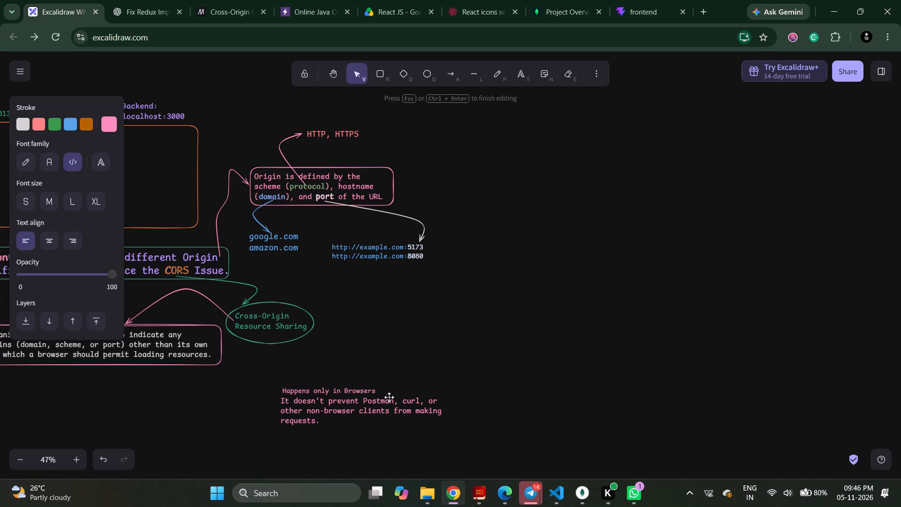
key(period)
click(420, 385)
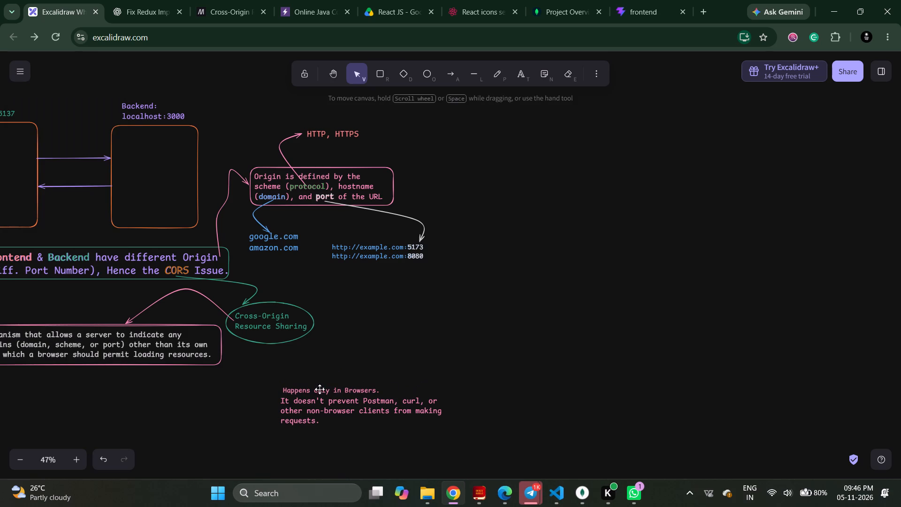
Enlarge the "Happens only in Browsers." line further and keep it left-aligned above the sentence.
click(323, 392)
click(378, 395)
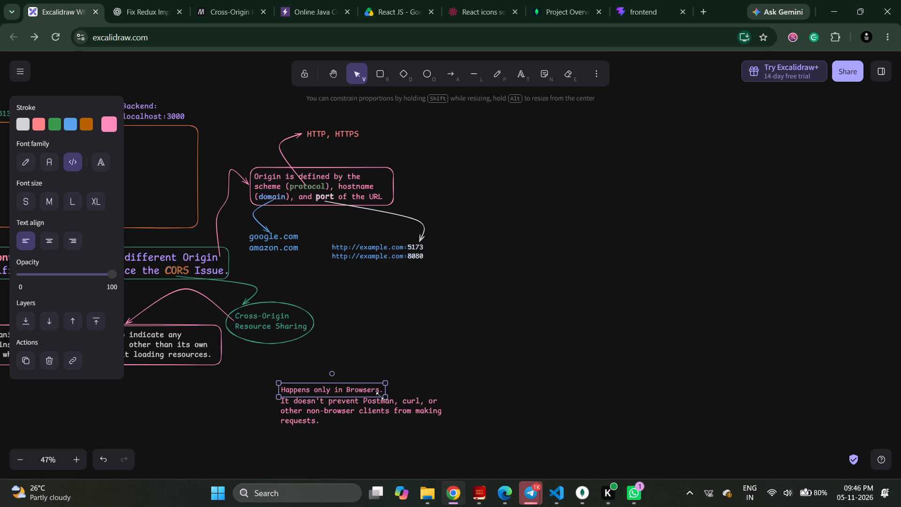
click(372, 388)
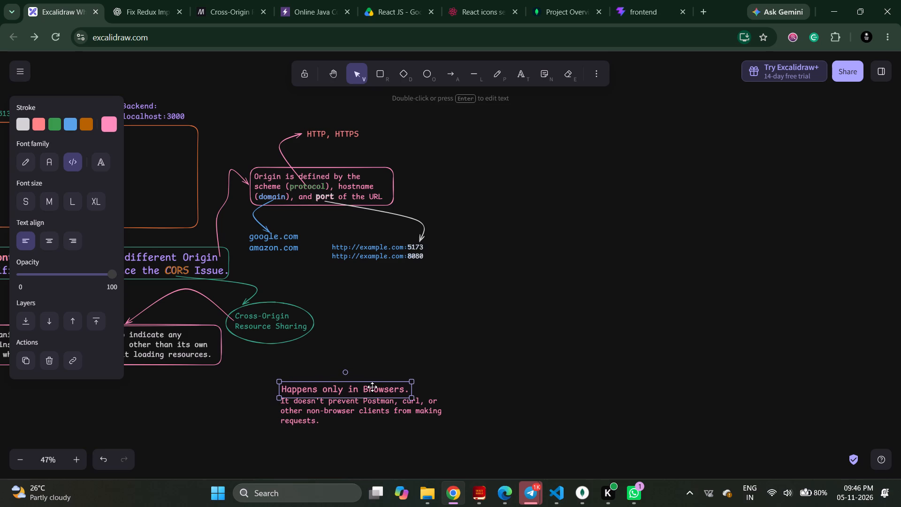
click(236, 409)
Enlarge the Postman/curl sentence to match the heading's text size and align its left edge directly beneath the heading.
click(340, 415)
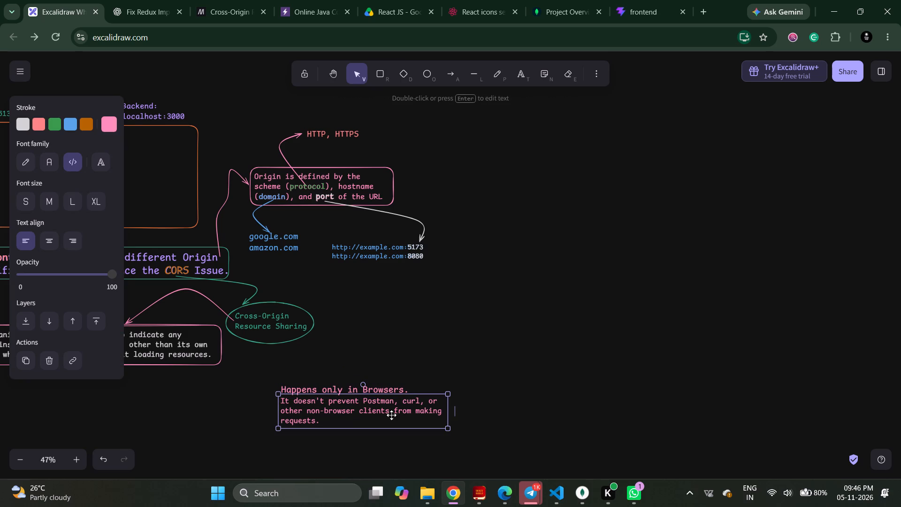
click(448, 428)
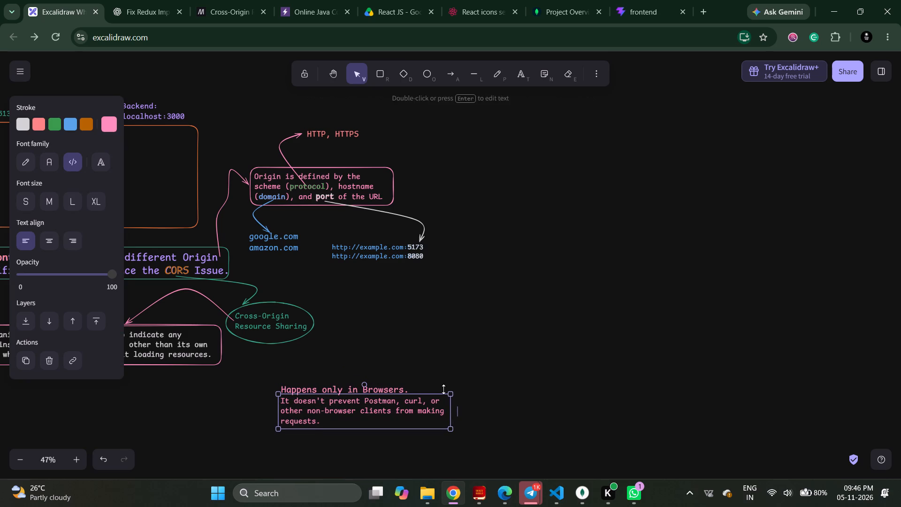
click(445, 371)
click(429, 417)
click(448, 427)
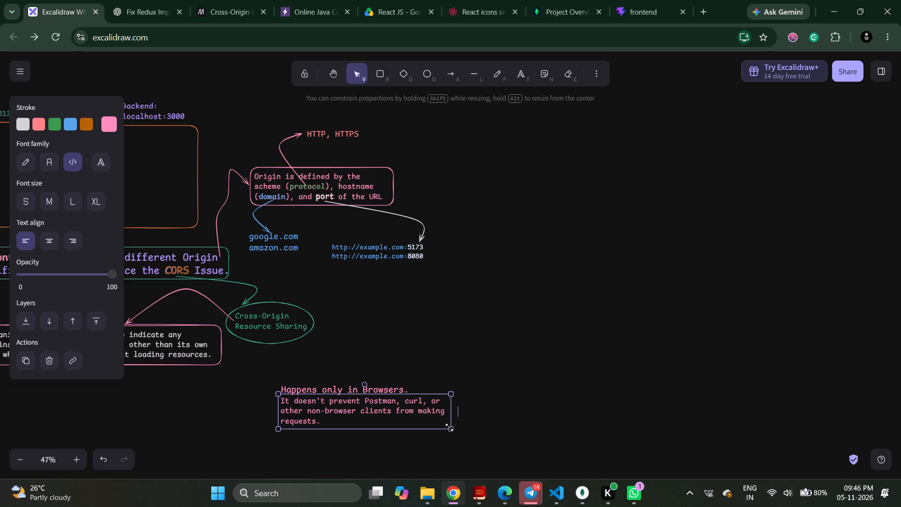
click(435, 421)
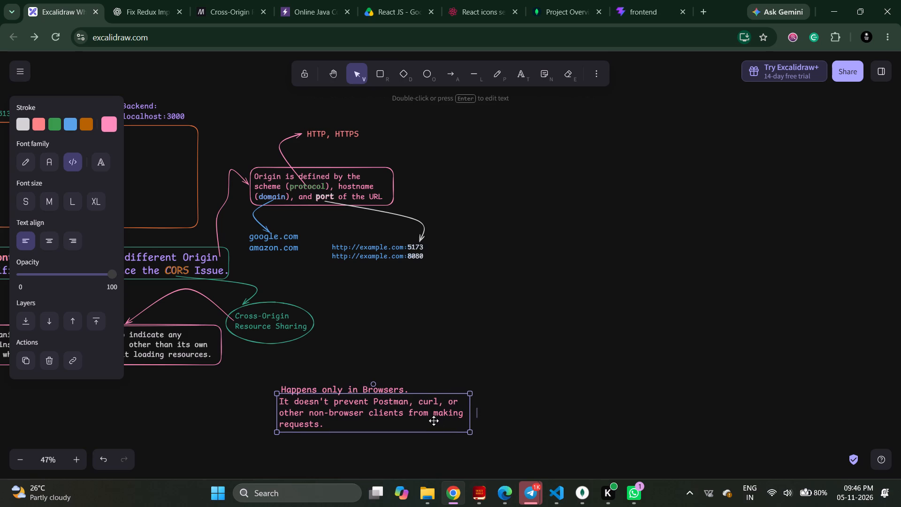
click(435, 378)
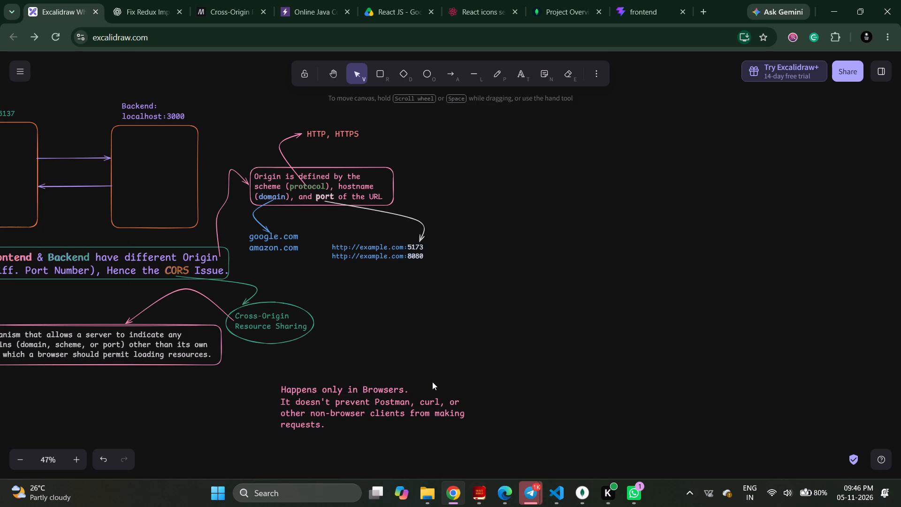
click(425, 415)
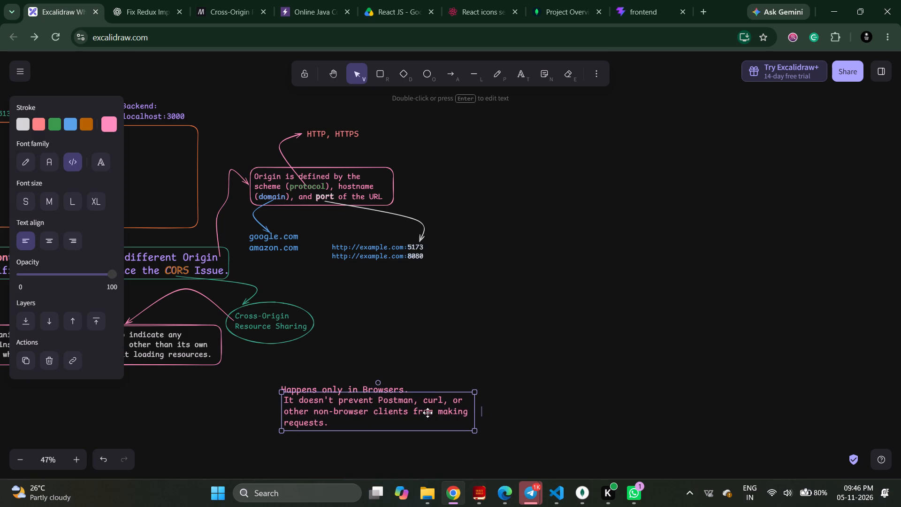
click(430, 360)
click(424, 414)
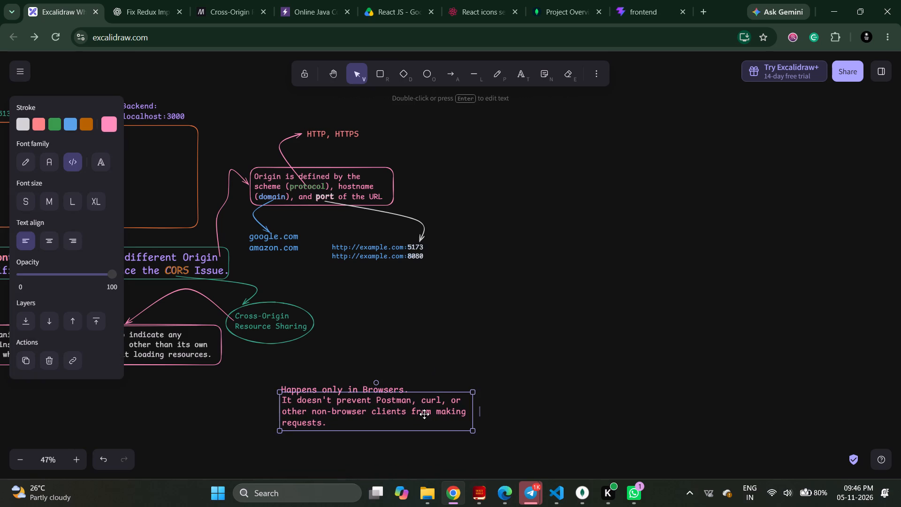
click(437, 353)
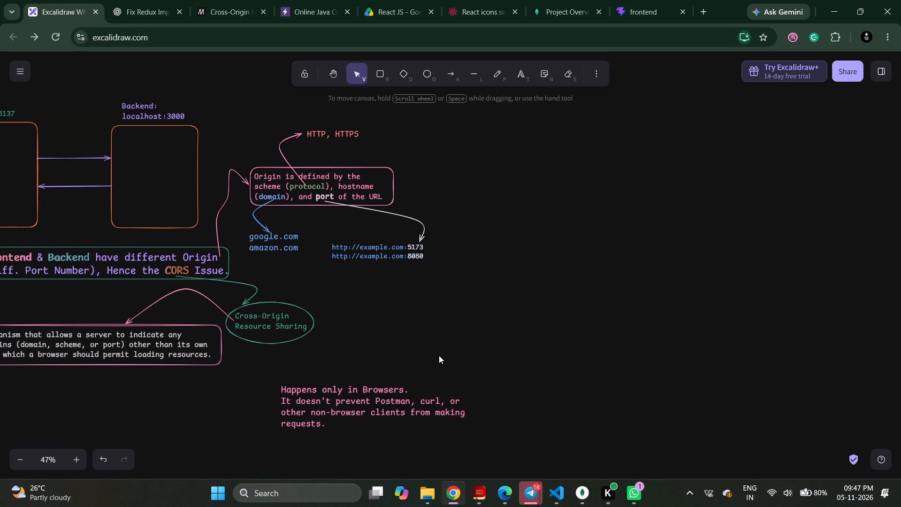
Draw a pink rounded rectangle fitted closely around the "Happens only in Browsers." heading and its sentence.
click(378, 75)
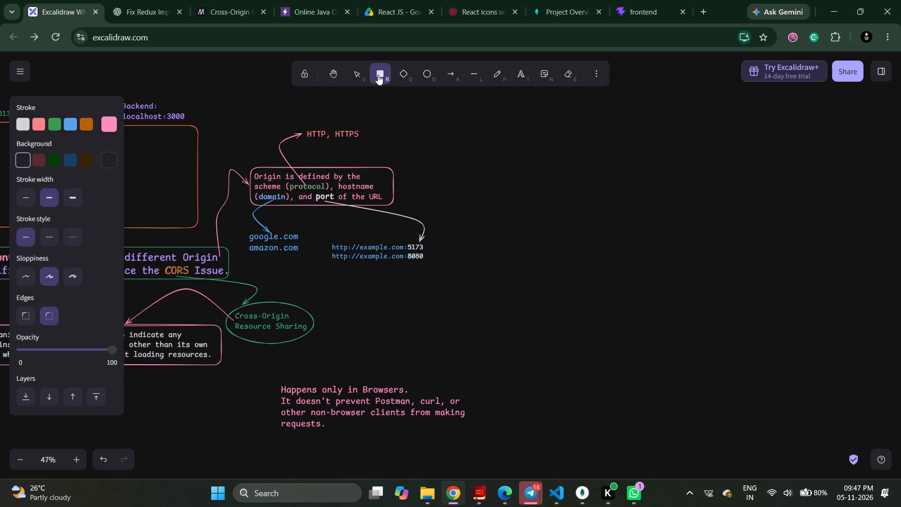
drag(278, 381, 487, 442)
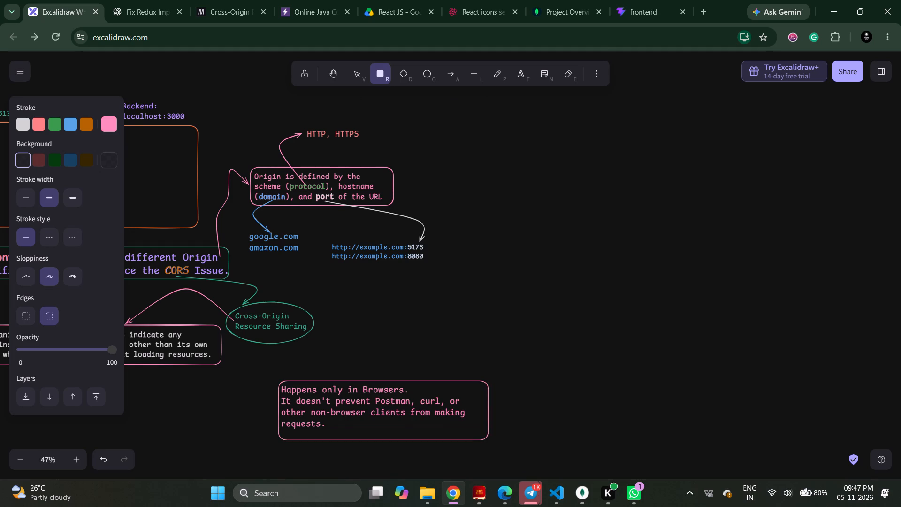
drag(487, 442, 470, 433)
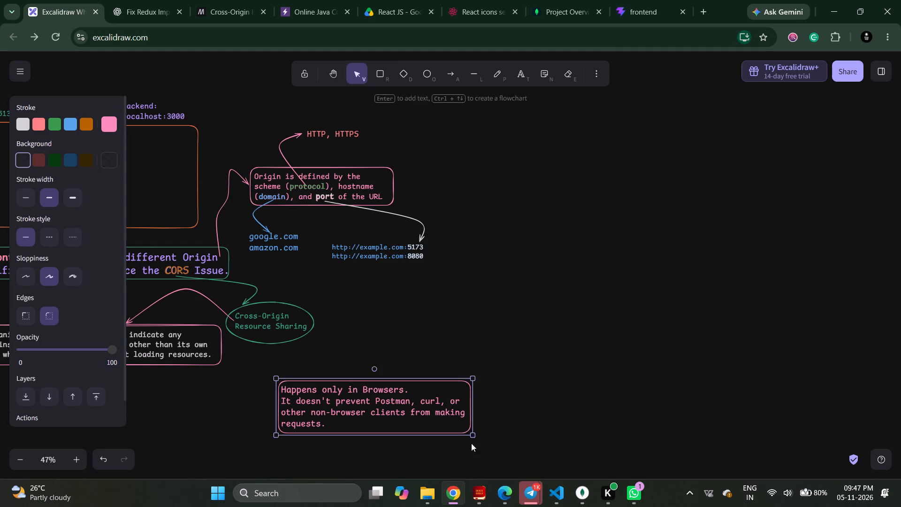
click(472, 458)
Group the pink rectangle with the two text blocks inside it.
drag(271, 368, 517, 440)
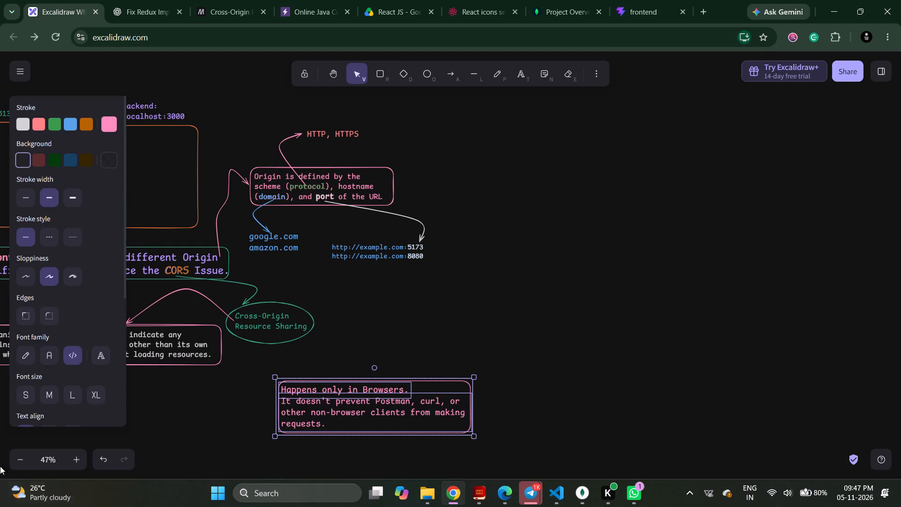
scroll(61, 391, down, 5)
click(74, 412)
click(278, 429)
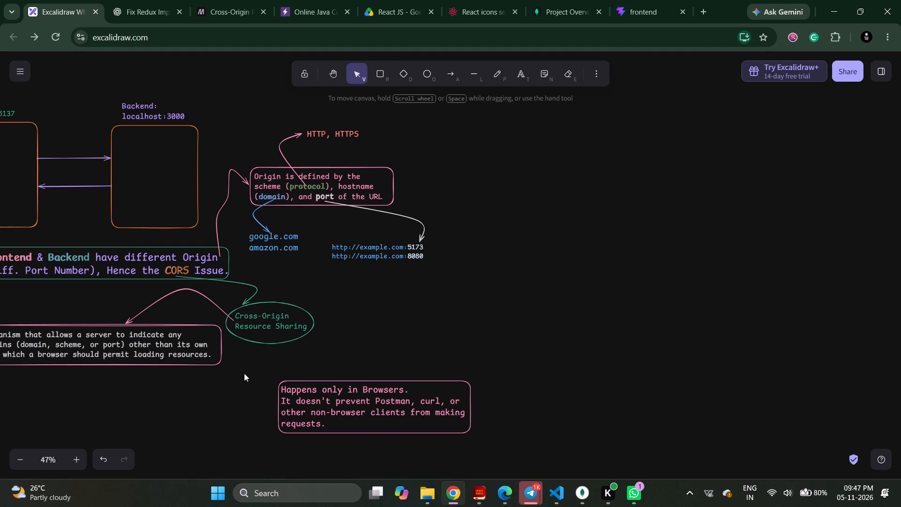
Connect the Cross-Origin Resource Sharing ellipse to the boxed browser note with a pink arrow curved outward at its middle.
double_click(445, 70)
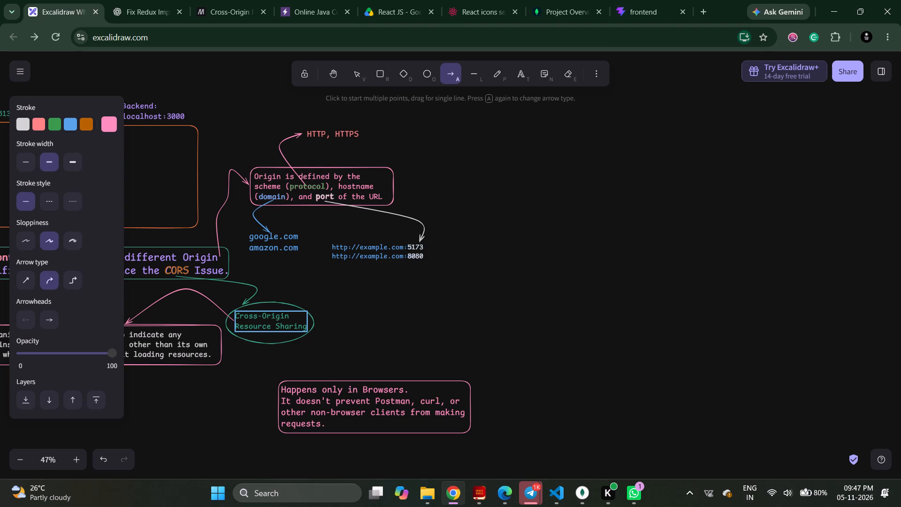
drag(272, 330, 317, 380)
click(316, 380)
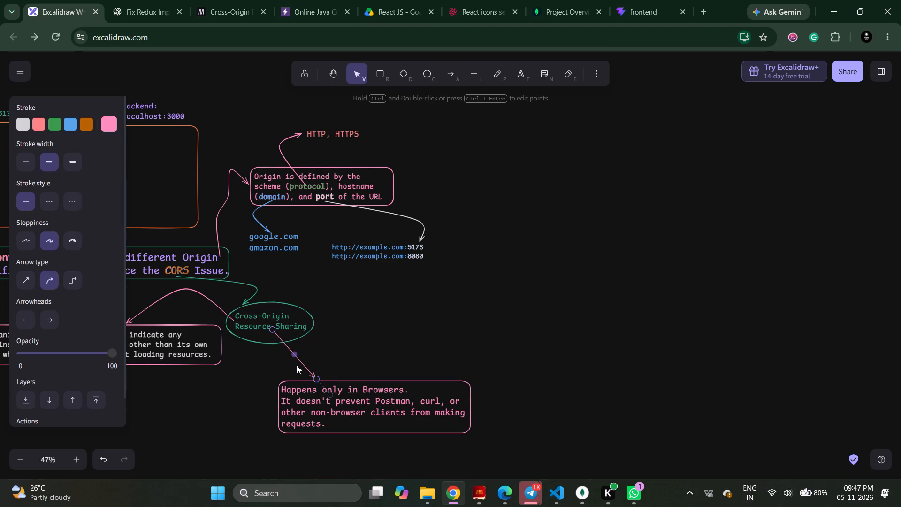
drag(294, 353, 328, 353)
click(364, 324)
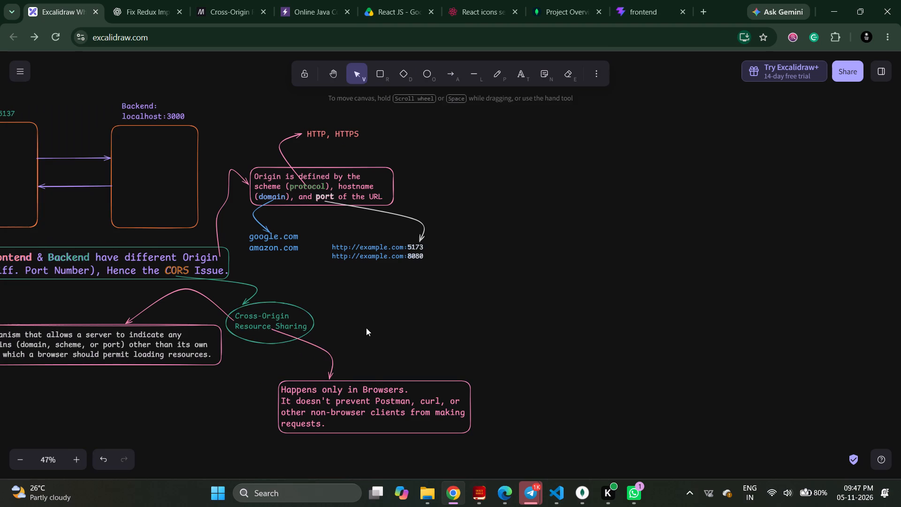
Shift the grouped browser note left and slightly up so it sits closer beneath the Cross-Origin Resource Sharing ellipse.
drag(372, 398, 353, 393)
click(366, 343)
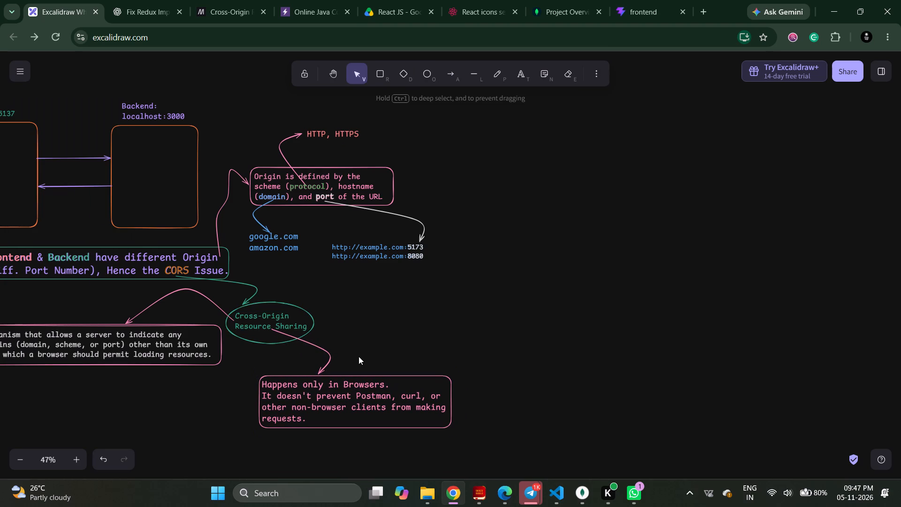
drag(374, 398, 354, 394)
click(369, 341)
Move the Frontend and Backend boxes, with their labels and connecting arrows, slightly right above the boxed CORS issue note.
key(space)
key(space)
key(space)
key(space)
key(space)
key(space)
key(space)
key(space)
key(space)
key(space)
key(space)
key(space)
key(space)
key(space)
key(space)
key(space)
key(space)
key(space)
key(space)
key(space)
drag(364, 346, 491, 313)
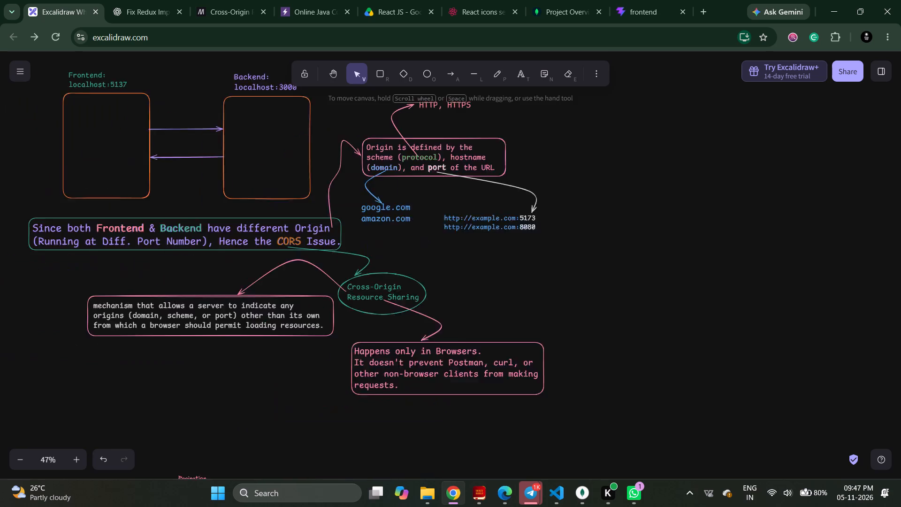
drag(491, 313, 542, 363)
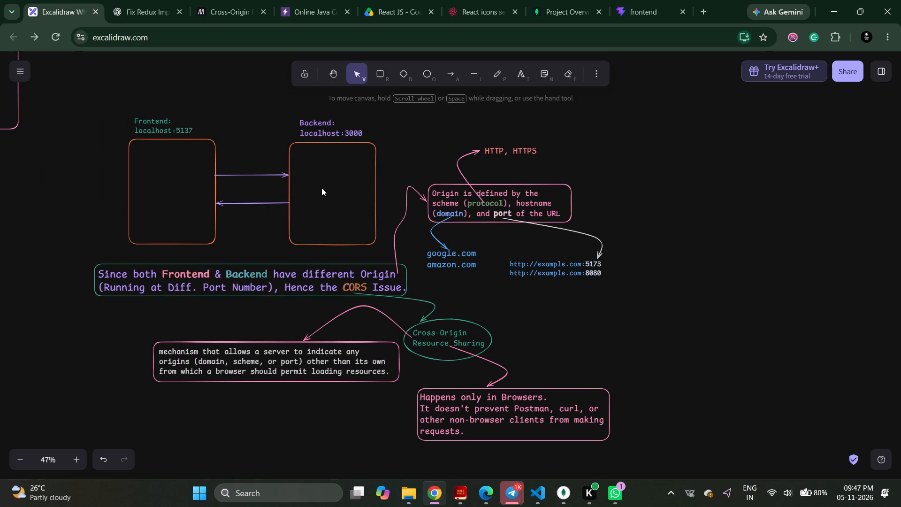
drag(78, 97, 405, 269)
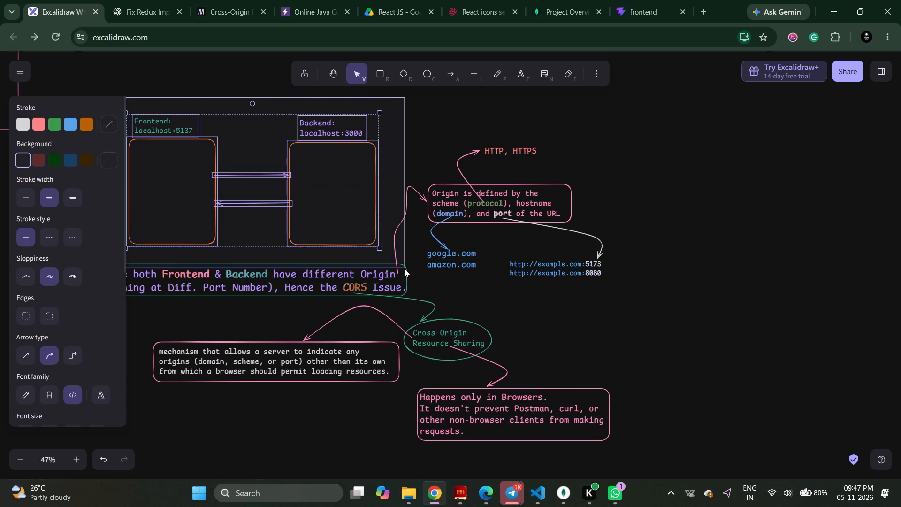
drag(405, 269, 403, 279)
drag(292, 184, 307, 188)
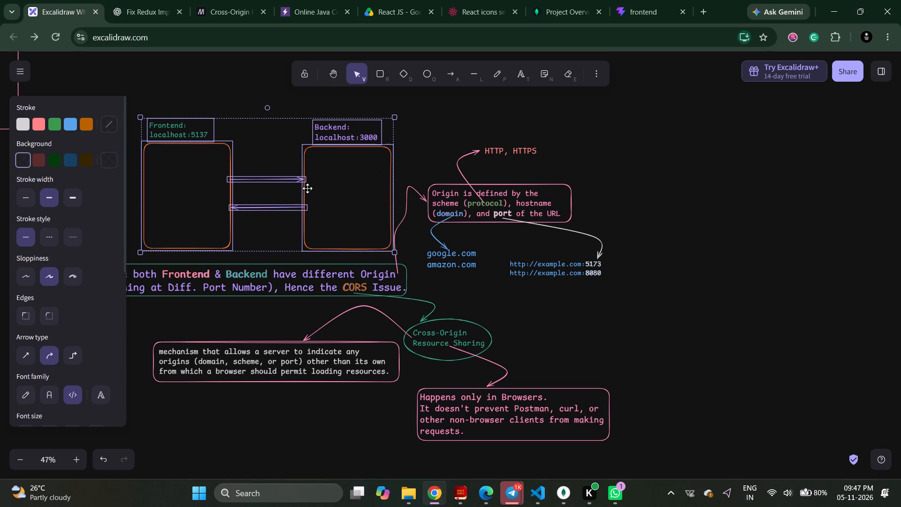
drag(307, 188, 305, 184)
click(425, 145)
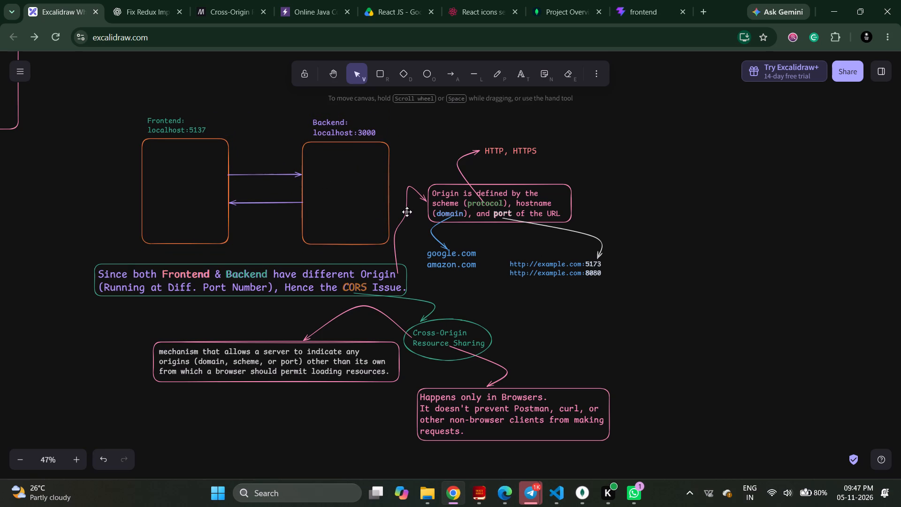
Bend the lower part of the pink arrow leading to the Origin definition rightward, away from the Backend box.
click(407, 212)
drag(397, 235, 414, 246)
click(620, 167)
Move the Cross-Origin Resource Sharing ellipse up and to the right, below the google.com and amazon.com examples.
key(space)
key(space)
key(space)
key(space)
key(space)
key(space)
key(space)
key(space)
key(space)
key(space)
key(space)
key(space)
key(space)
key(space)
key(space)
key(space)
key(space)
key(space)
key(space)
key(space)
key(space)
drag(611, 179, 610, 192)
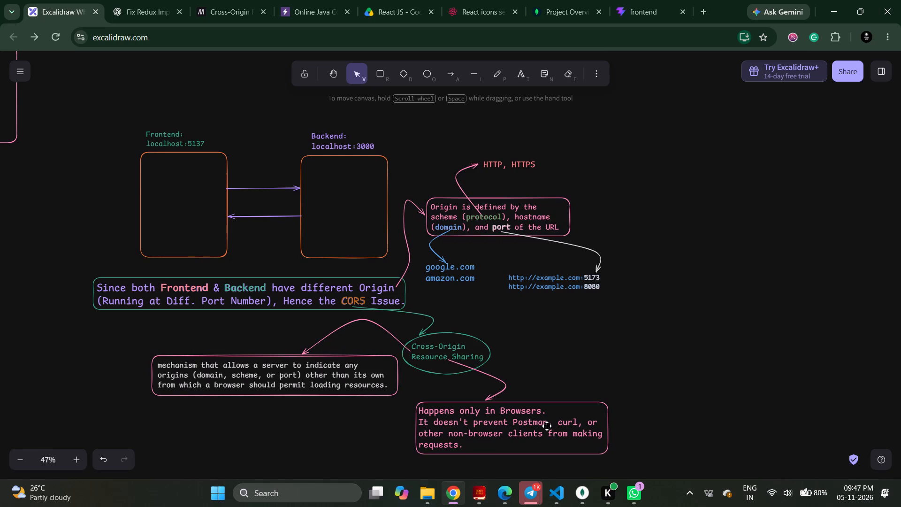
click(470, 359)
drag(453, 353, 473, 329)
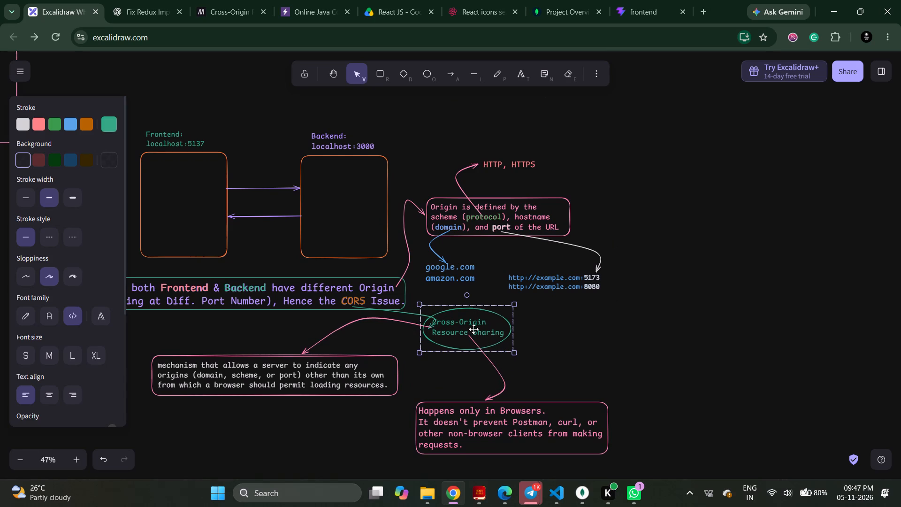
drag(473, 329, 473, 326)
Reshape the green arrow from the word CORS into an S-curve that dips, rises and ends at the top of the Cross-Origin Resource Sharing ellipse.
click(411, 310)
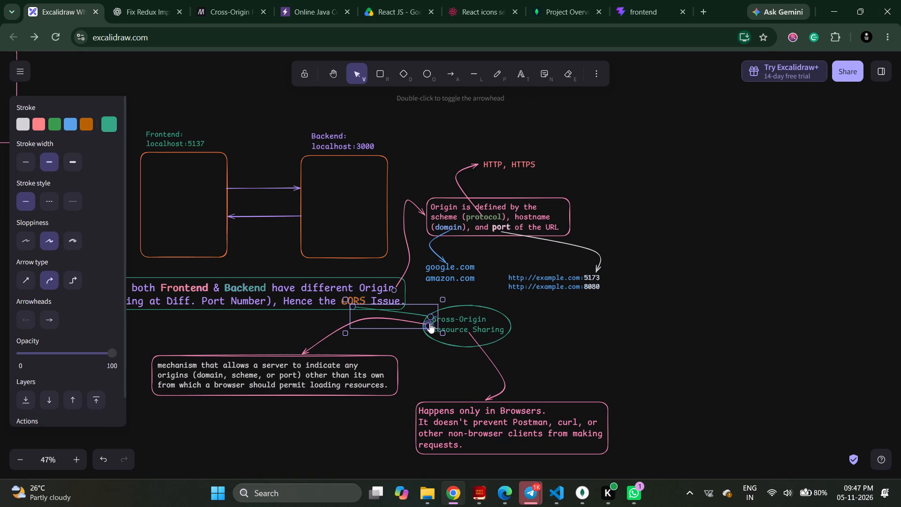
drag(428, 323, 448, 319)
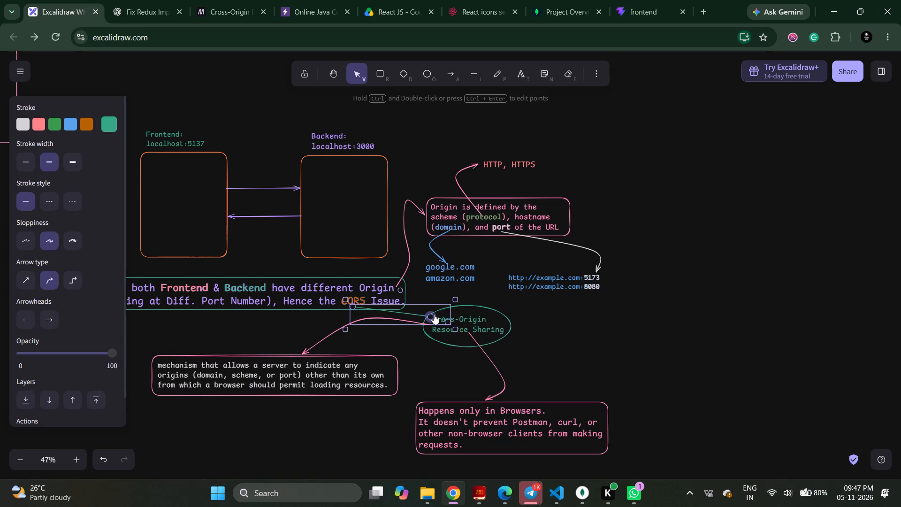
drag(431, 316, 435, 295)
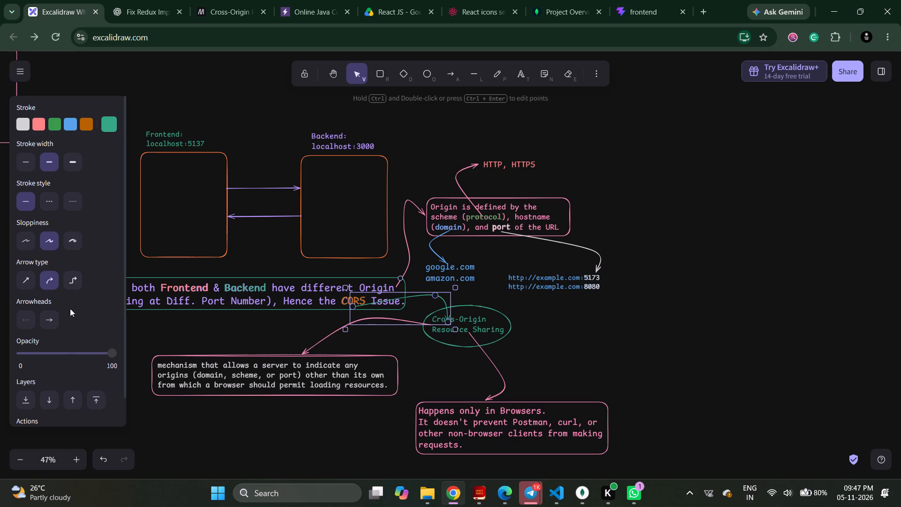
scroll(90, 291, down, 2)
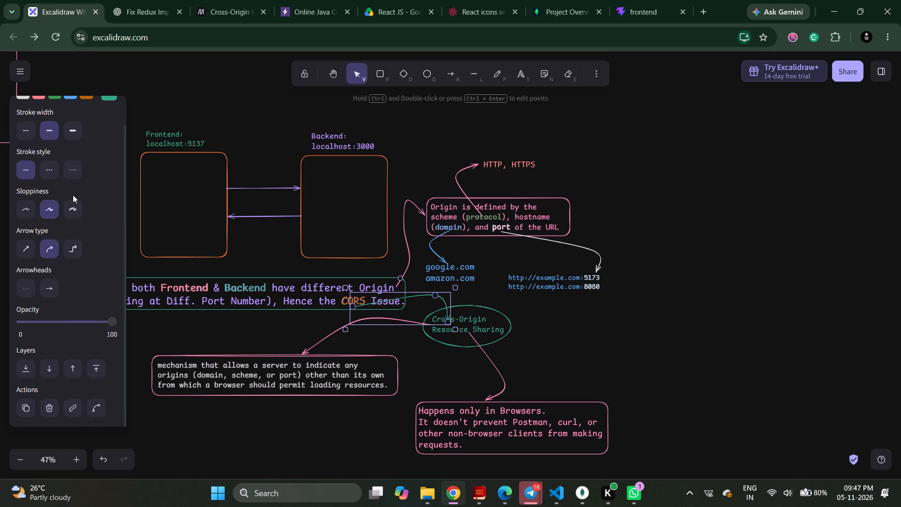
scroll(86, 221, down, 1)
scroll(93, 259, down, 2)
click(98, 407)
drag(393, 300, 394, 300)
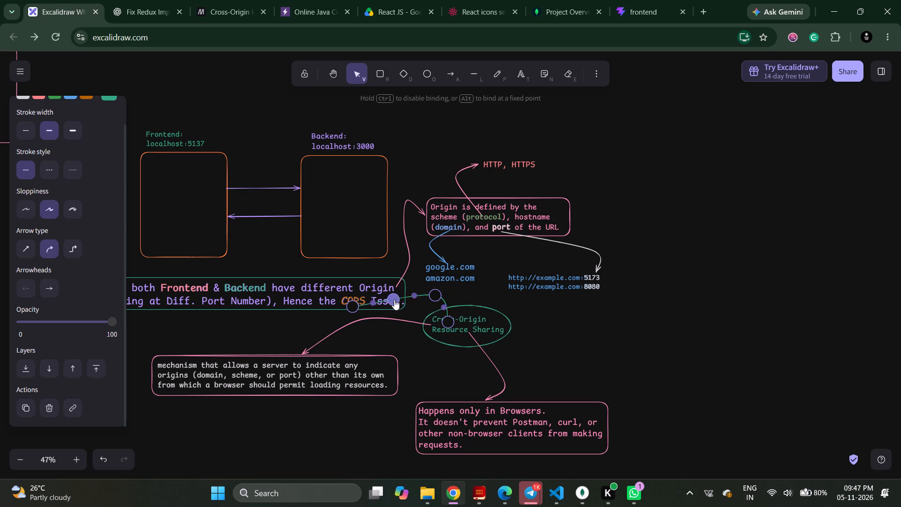
drag(394, 300, 392, 336)
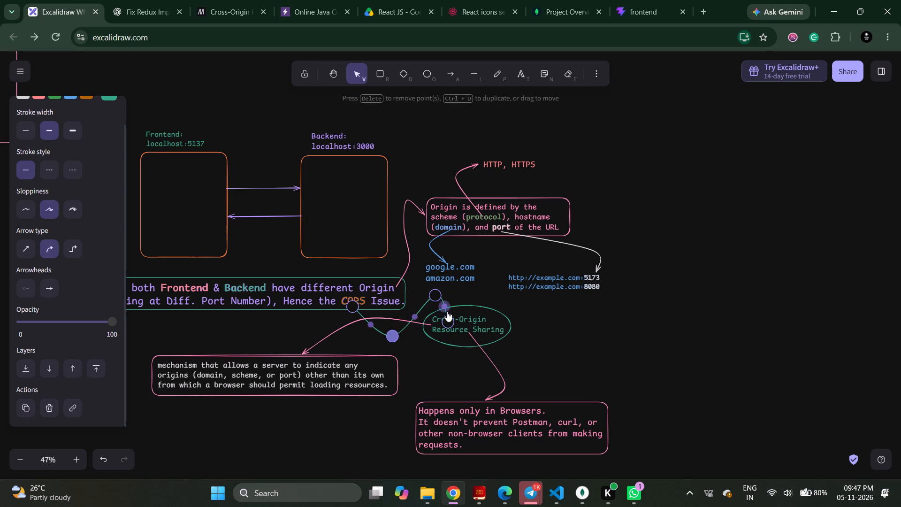
drag(450, 323, 451, 314)
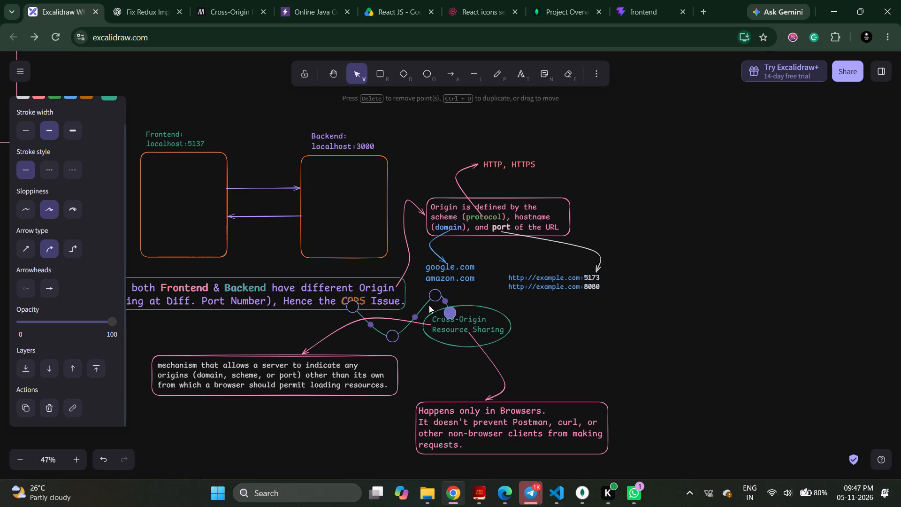
drag(430, 296, 419, 299)
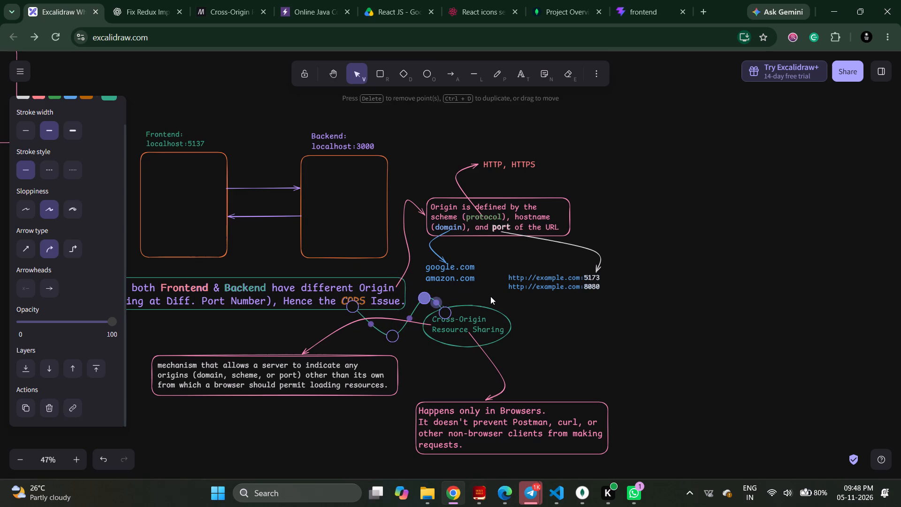
click(489, 295)
click(554, 327)
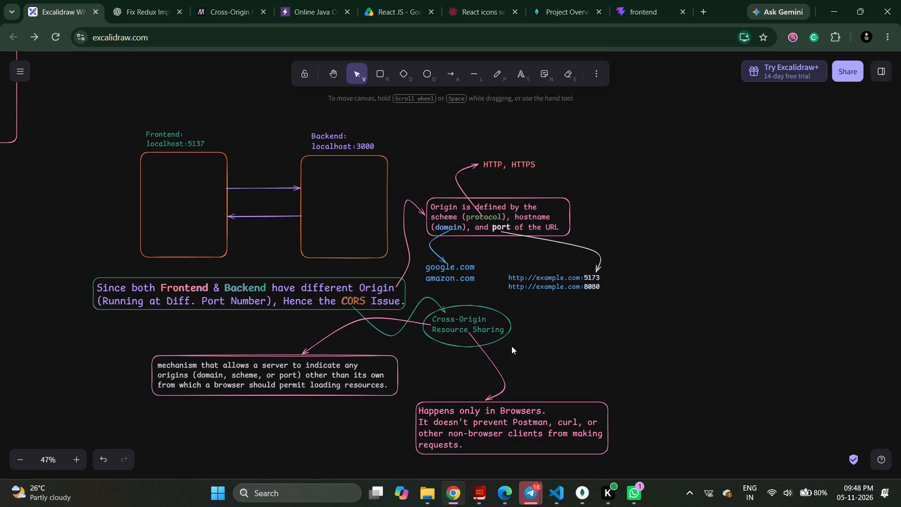
Add bend points to the pink arrow between the Cross-Origin Resource Sharing ellipse and the browser note, bulging it out to the right.
click(483, 350)
scroll(91, 386, down, 1)
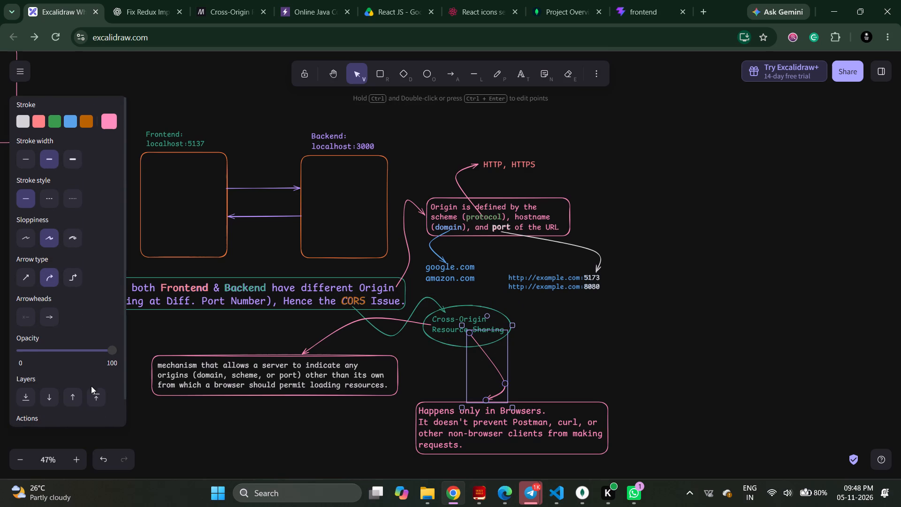
scroll(91, 386, down, 2)
click(96, 405)
drag(489, 353, 512, 346)
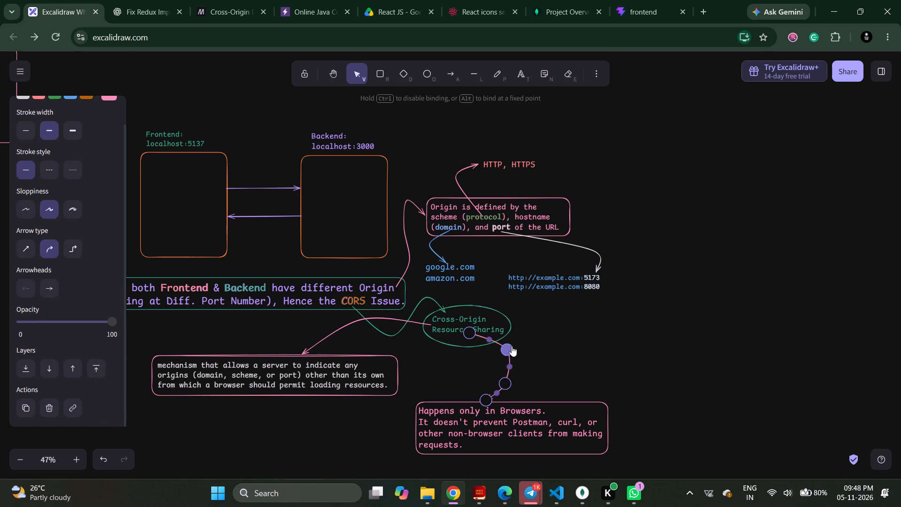
drag(512, 346, 513, 346)
click(472, 335)
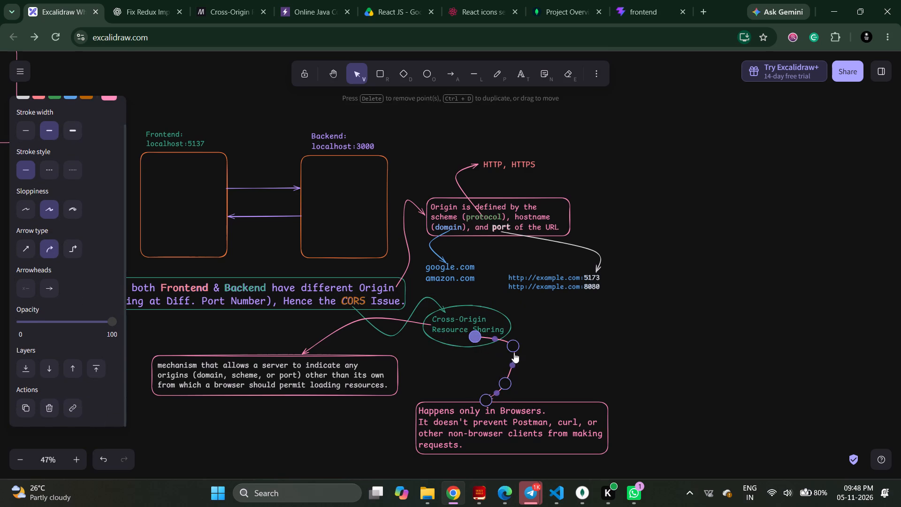
drag(511, 363, 528, 384)
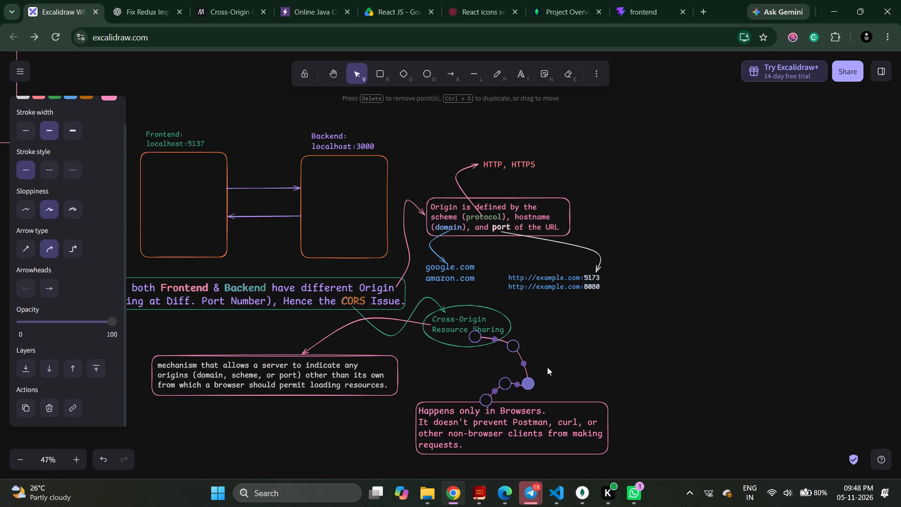
click(562, 353)
Move the boxed browser note slightly up and to the right beneath the Cross-Origin Resource Sharing ellipse.
drag(542, 417, 550, 410)
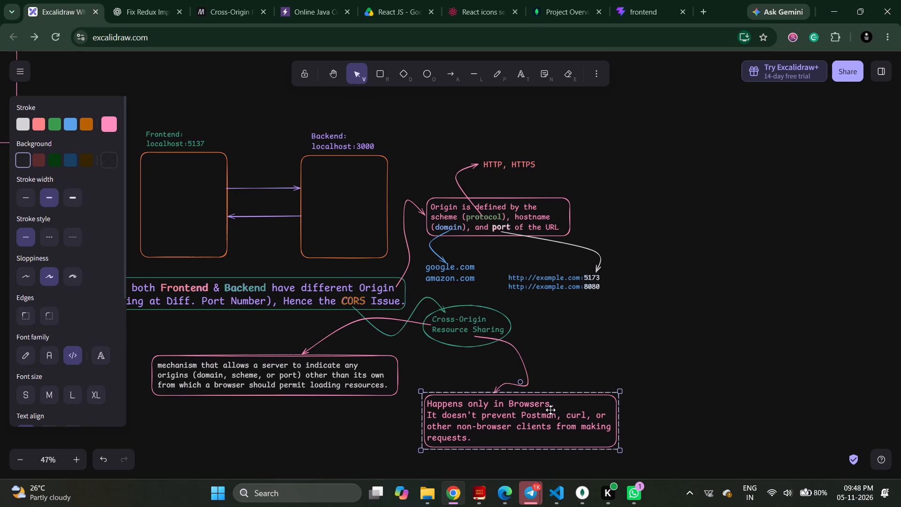
drag(550, 410, 550, 409)
Raise the lower bend points of the pink arrow leading to the browser note to make its curve more compact.
double_click(525, 373)
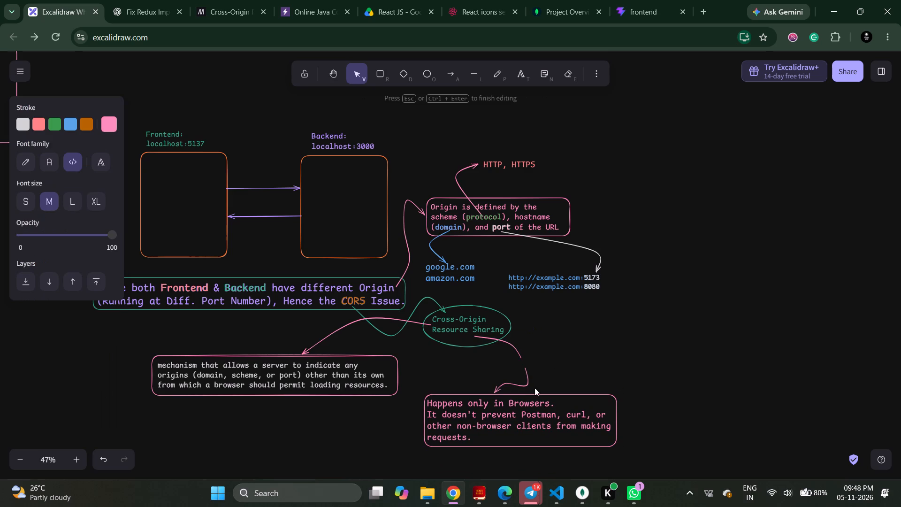
click(549, 381)
click(530, 381)
drag(509, 383, 509, 369)
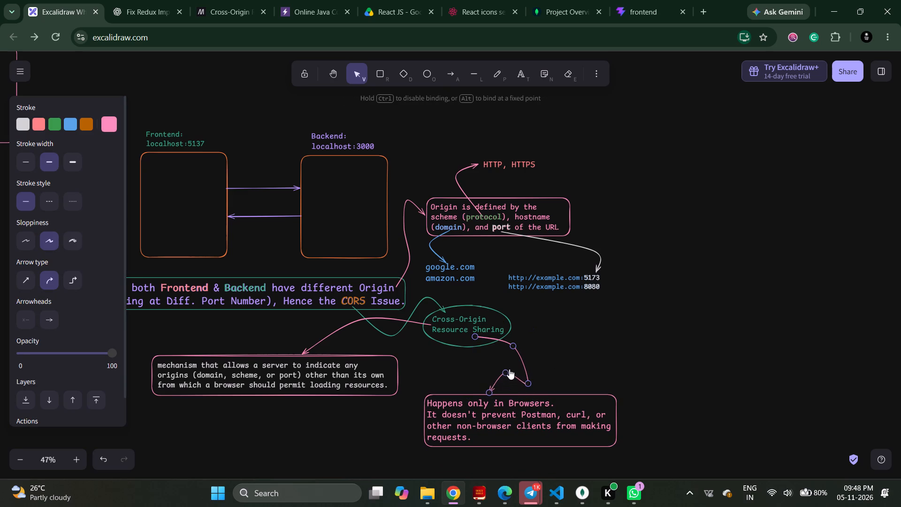
drag(509, 369, 504, 363)
click(554, 350)
click(528, 379)
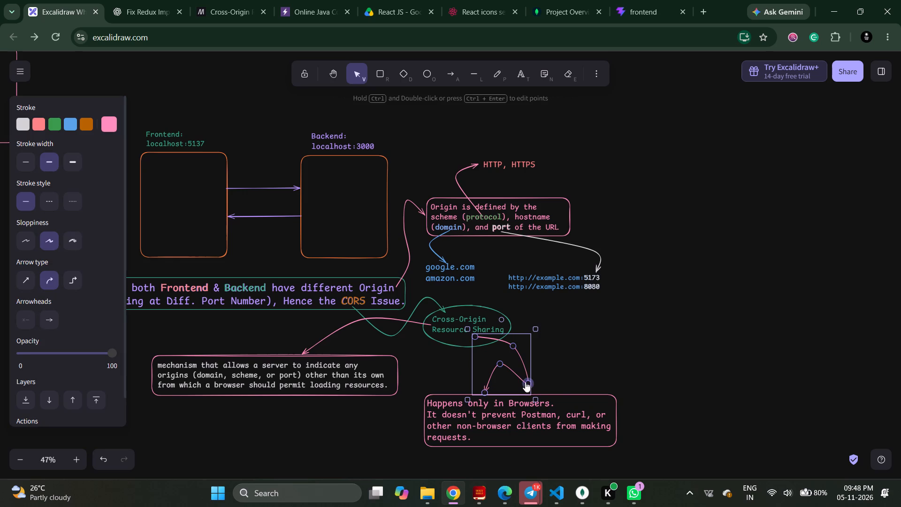
drag(526, 382, 521, 359)
Move the boxed browser note up so it sits close beneath the Cross-Origin Resource Sharing ellipse.
drag(527, 402, 524, 385)
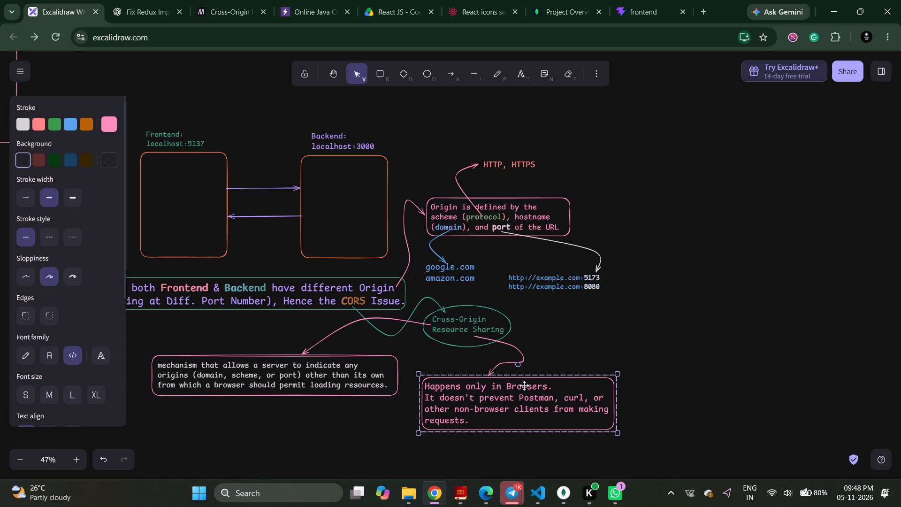
drag(524, 385, 523, 385)
click(574, 339)
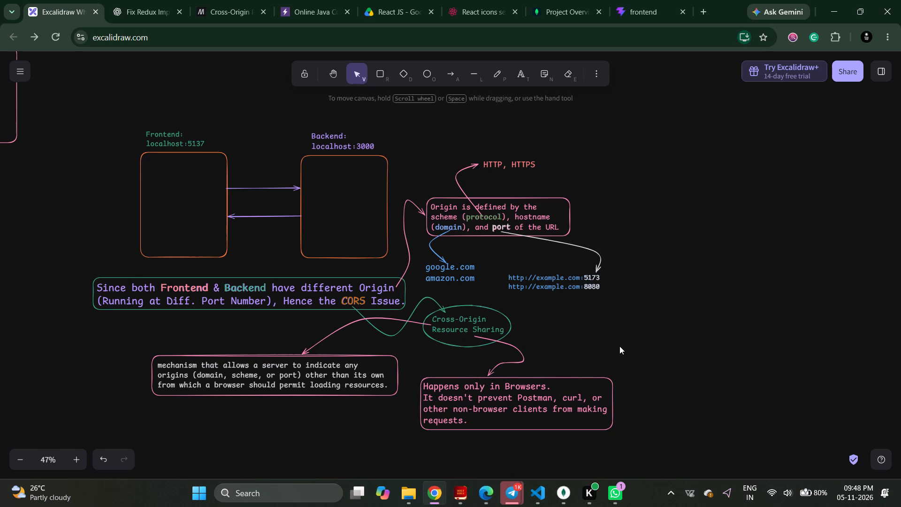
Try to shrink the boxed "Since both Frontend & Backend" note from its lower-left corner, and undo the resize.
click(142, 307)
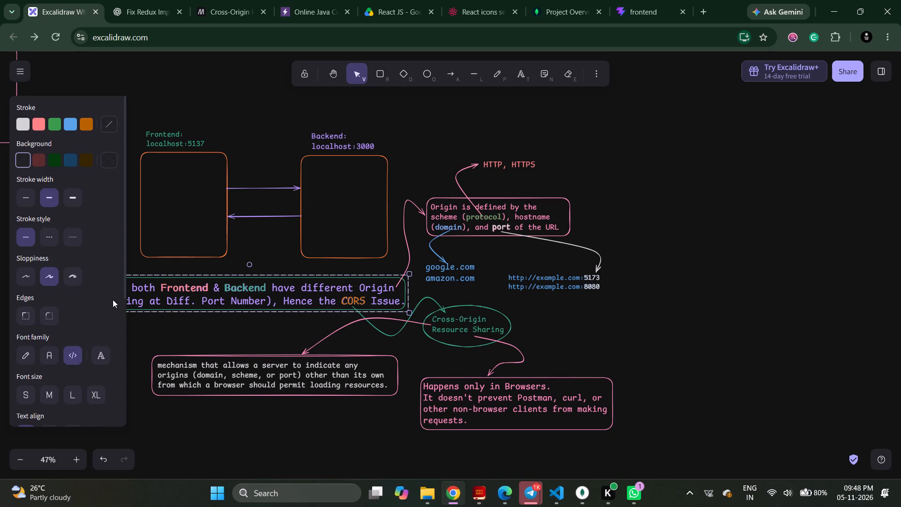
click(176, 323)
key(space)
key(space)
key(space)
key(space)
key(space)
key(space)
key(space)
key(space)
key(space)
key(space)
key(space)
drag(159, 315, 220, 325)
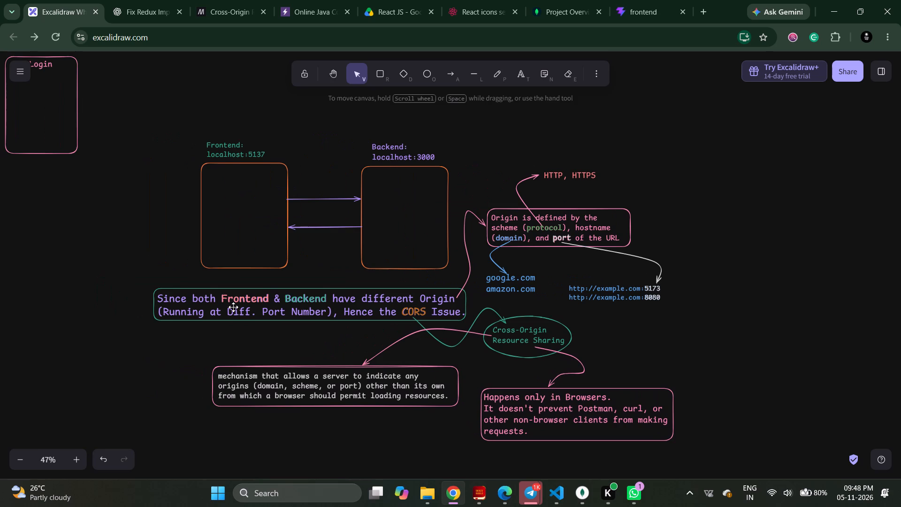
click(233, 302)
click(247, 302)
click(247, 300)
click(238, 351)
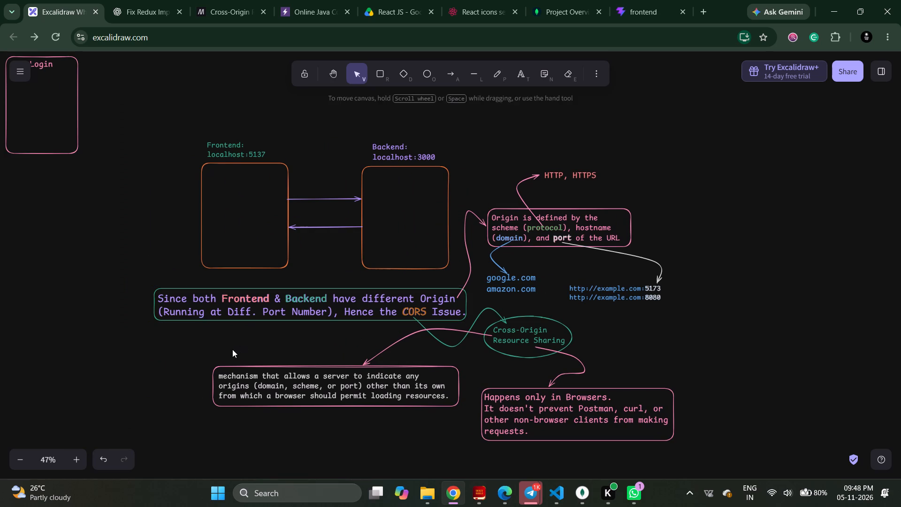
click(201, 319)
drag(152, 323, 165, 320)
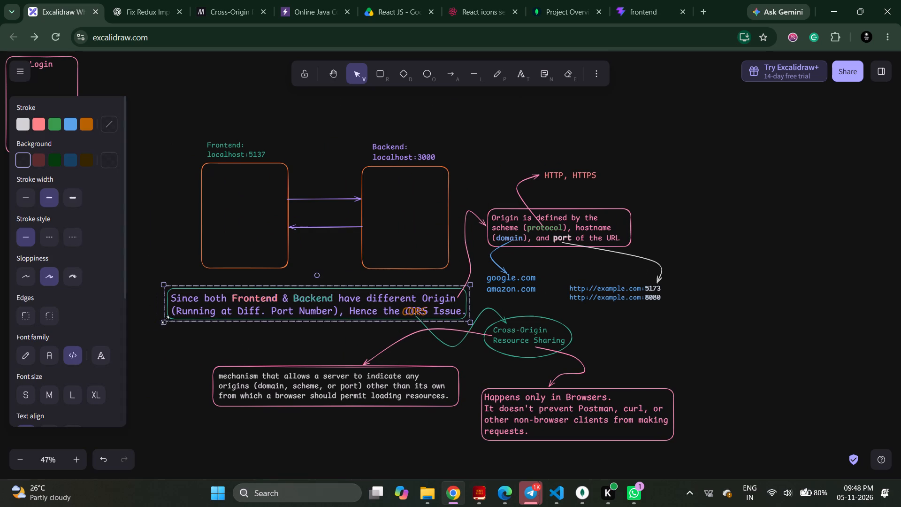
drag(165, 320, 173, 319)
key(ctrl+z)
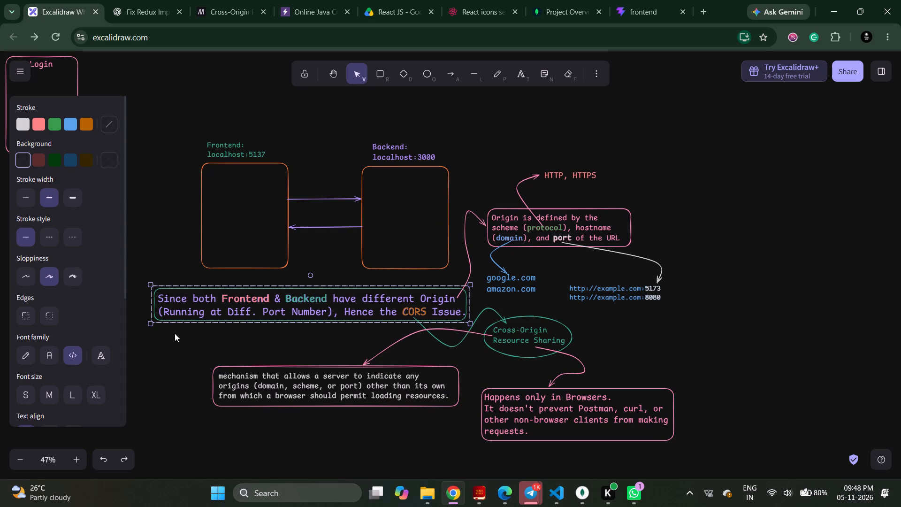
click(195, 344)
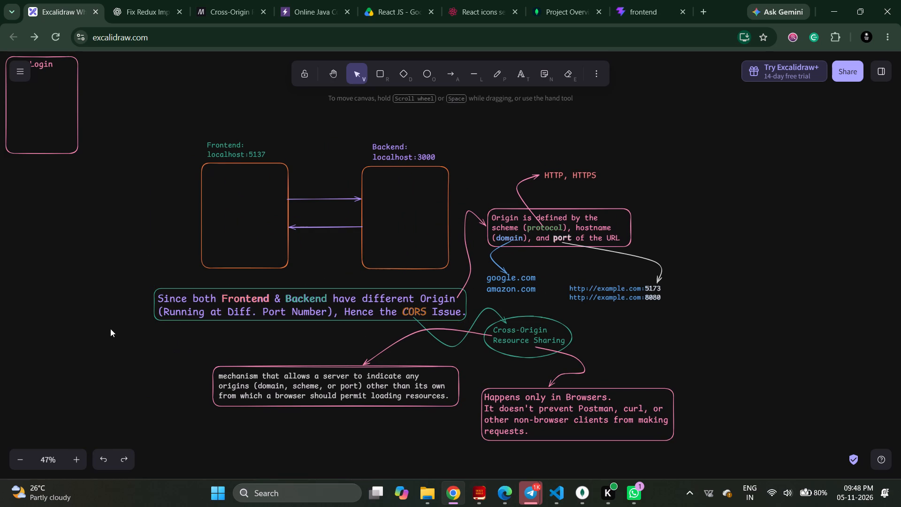
Group the orange word CORS with the boxed "Since both Frontend & Backend" note.
drag(120, 278, 482, 329)
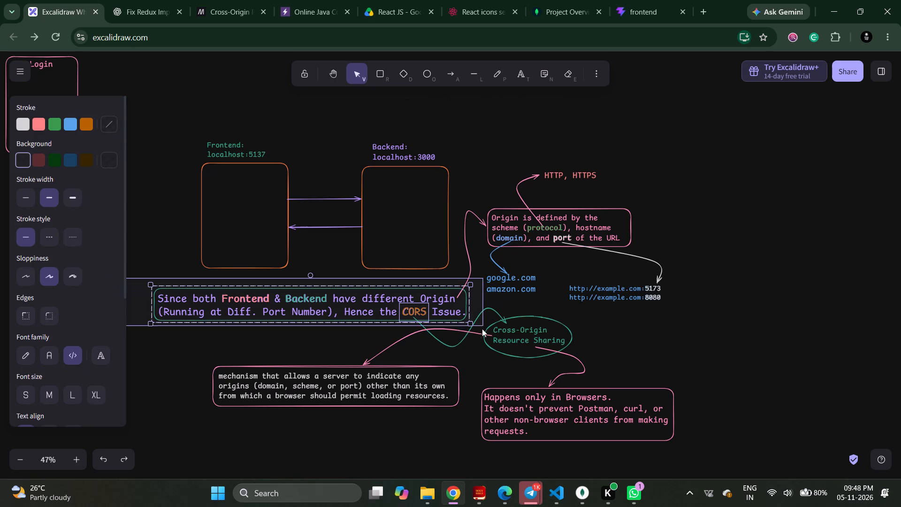
drag(482, 329, 481, 335)
scroll(74, 384, down, 6)
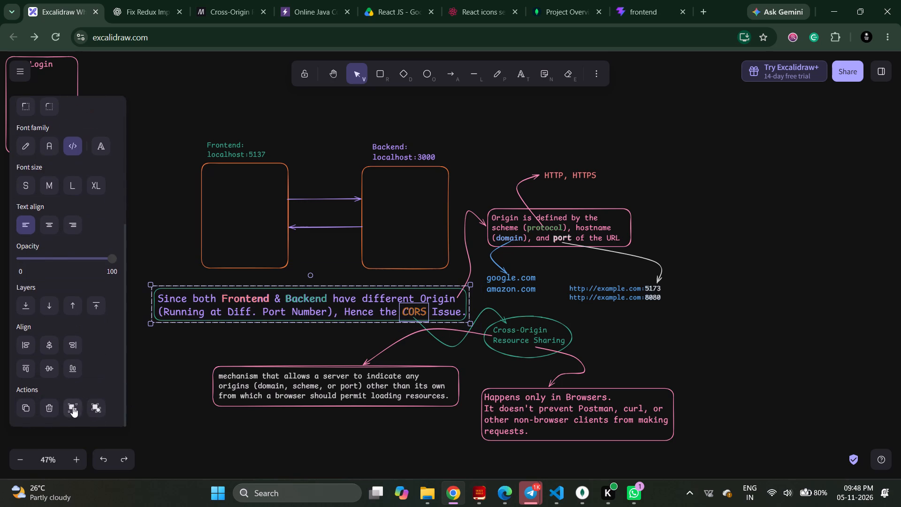
click(73, 407)
click(214, 366)
Shrink the grouped CORS issue note proportionally until its left edge roughly lines up with the Frontend box.
click(200, 312)
drag(149, 323, 219, 319)
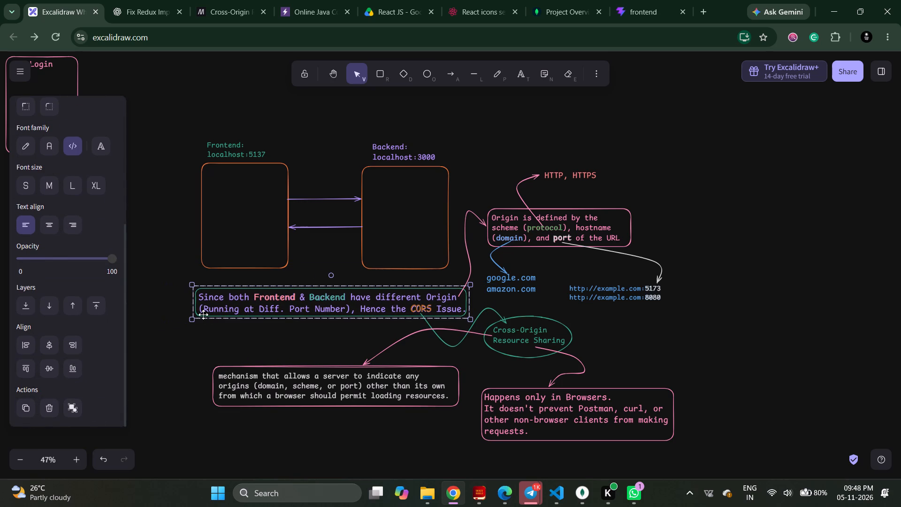
click(193, 317)
click(205, 310)
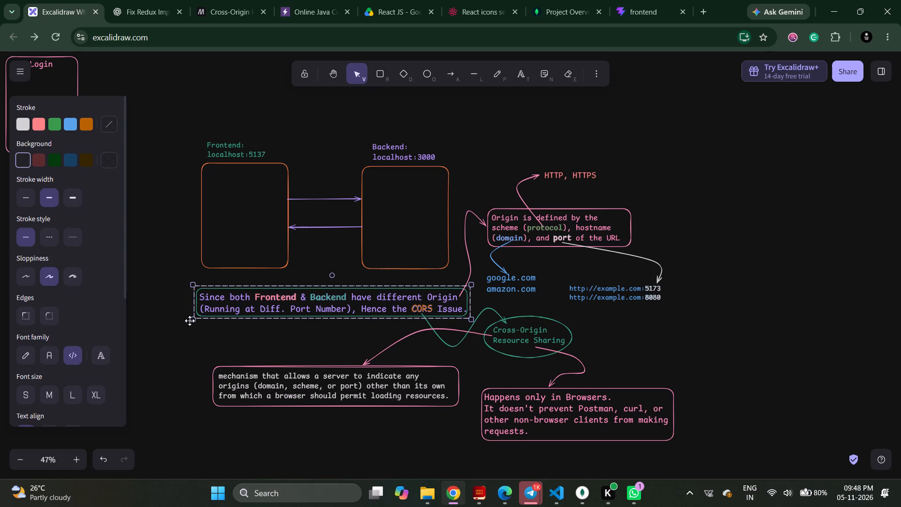
drag(191, 320, 205, 313)
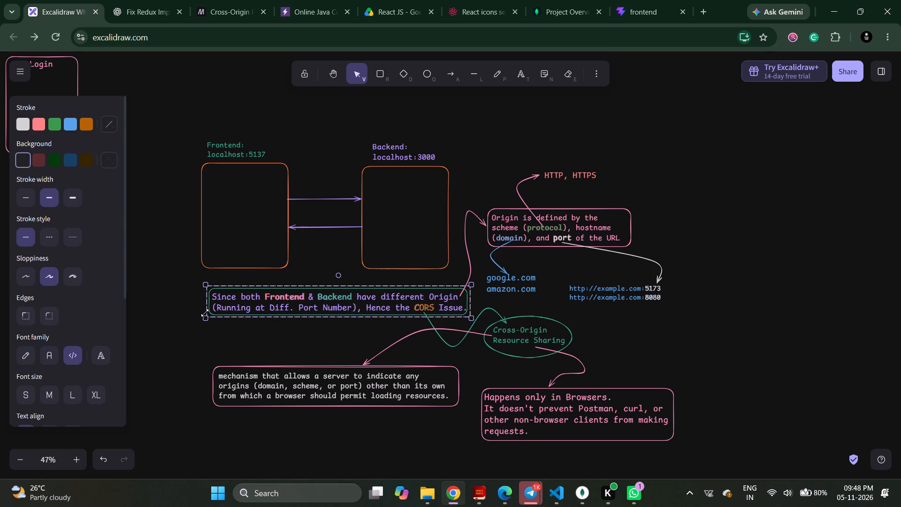
Shrink the grouped CORS issue note very slightly, bringing its left edge a touch inward, and deselect it.
drag(205, 313, 206, 313)
click(178, 348)
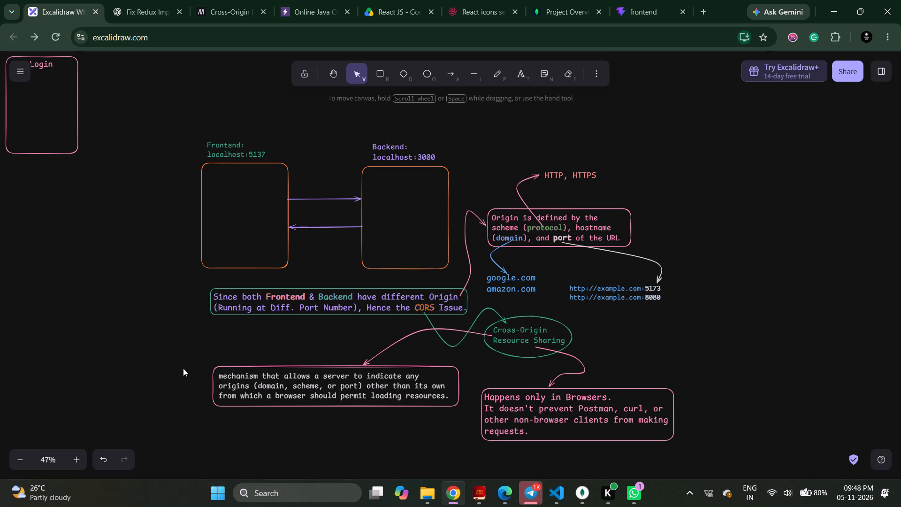
Shift the blue google.com and amazon.com text slightly right beneath the domain arrow and deselect it.
click(493, 292)
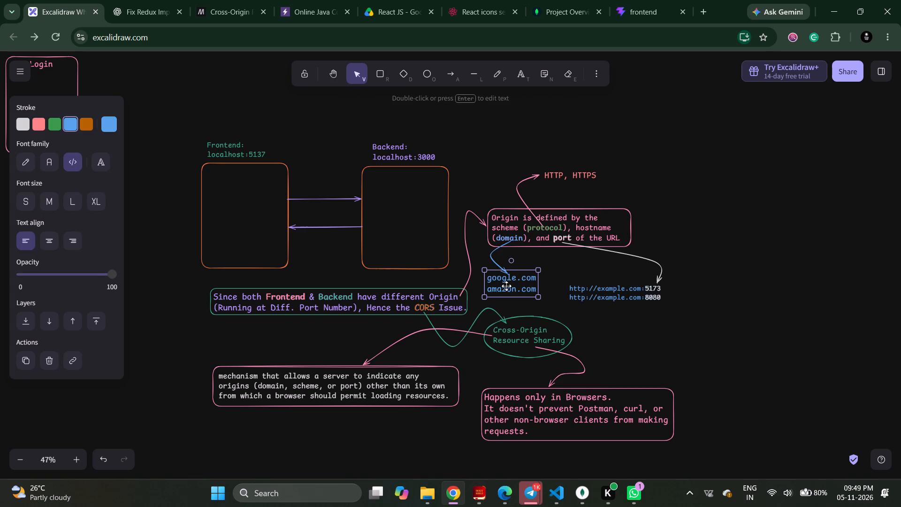
drag(506, 286, 513, 285)
click(581, 265)
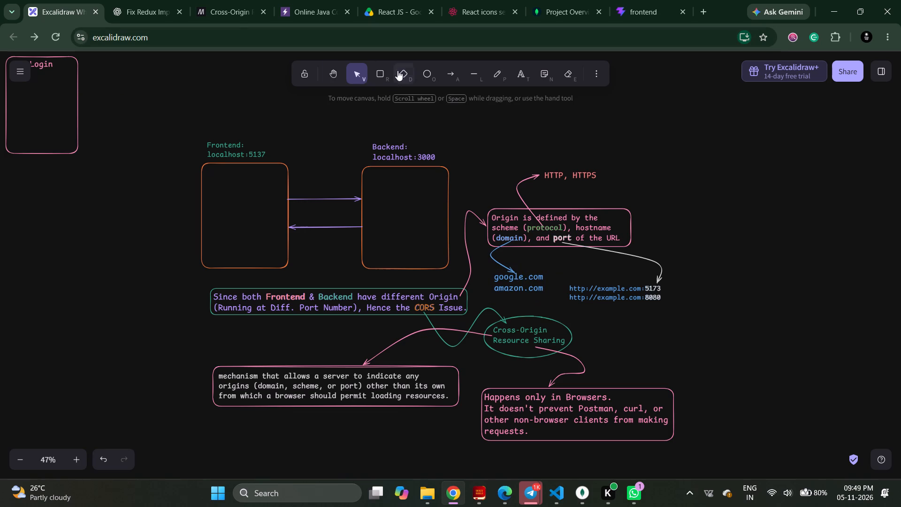
Reduce the whiteboard from full screen to a half-width window beside the paused lecture video, keeping the diagram in view.
click(860, 10)
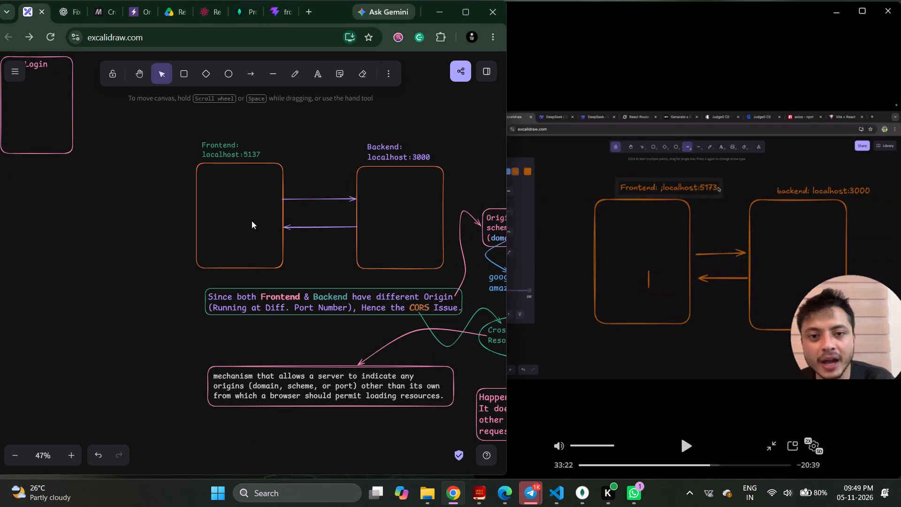
click(133, 275)
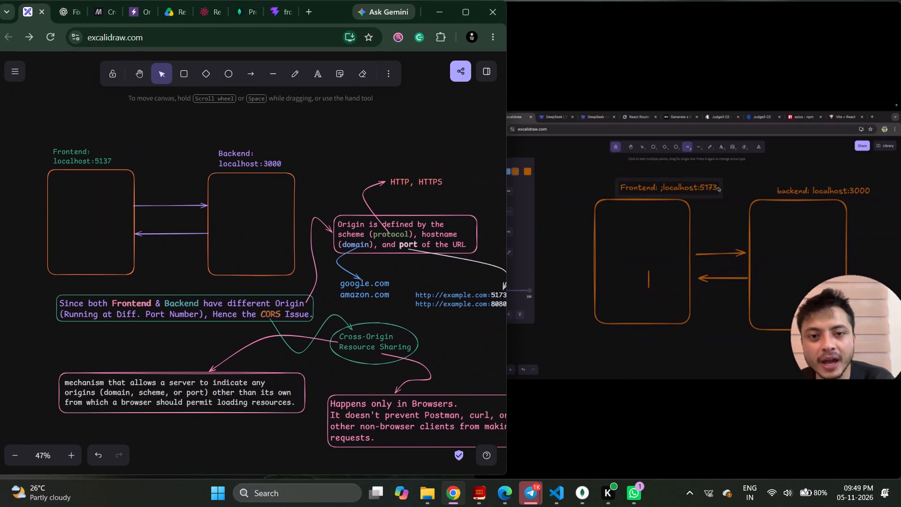